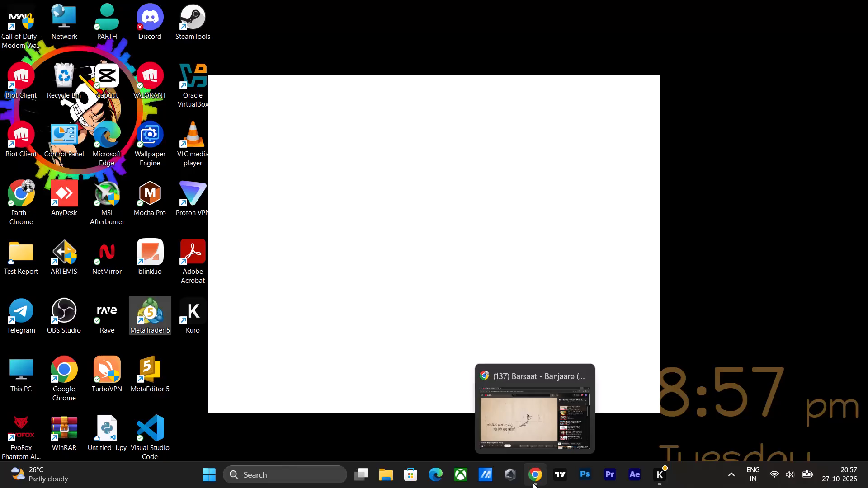
Switch to Chrome and open the AURUM dashboard in a new tab.
left_click(533, 483)
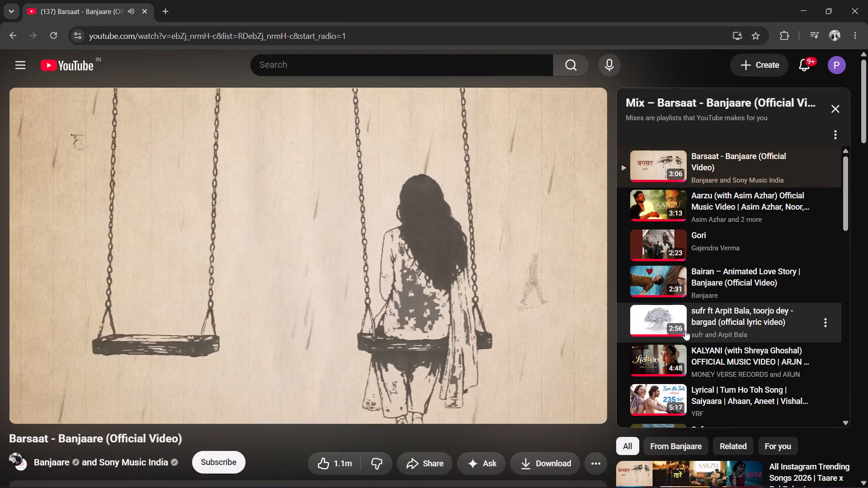
scroll(508, 418, "down", 1)
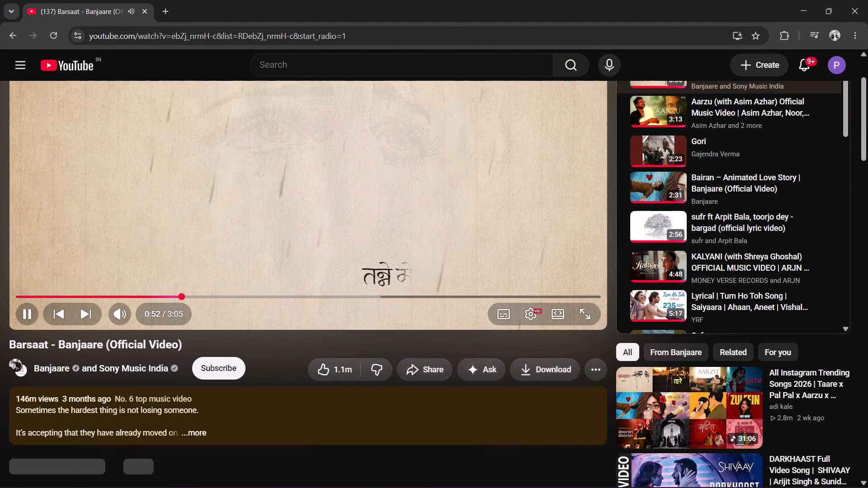
left_click(679, 479)
left_click(675, 479)
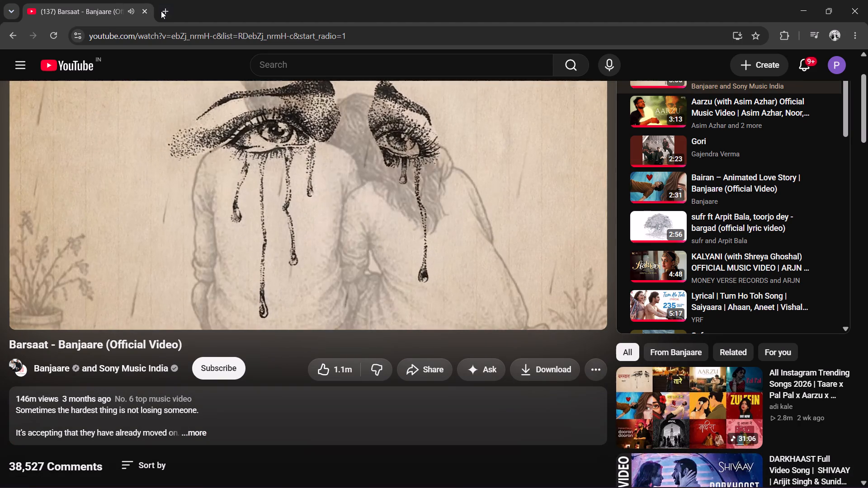
left_click(161, 11)
left_click(609, 323)
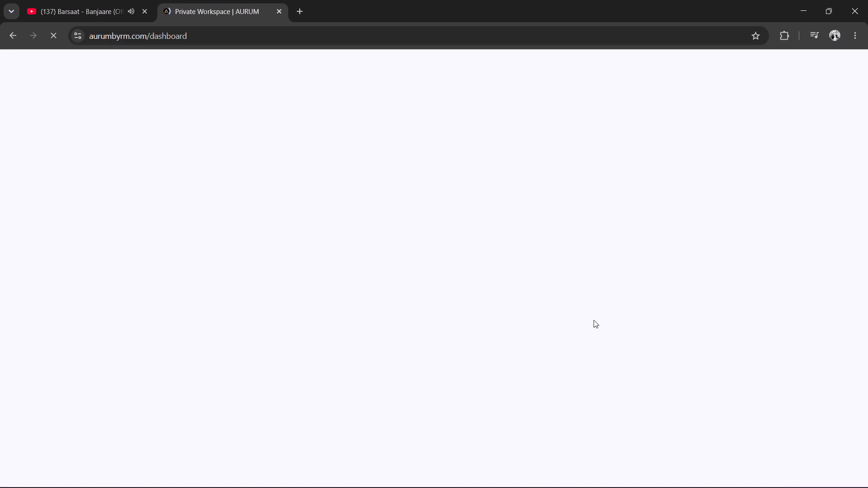
scroll(421, 296, "down", 5)
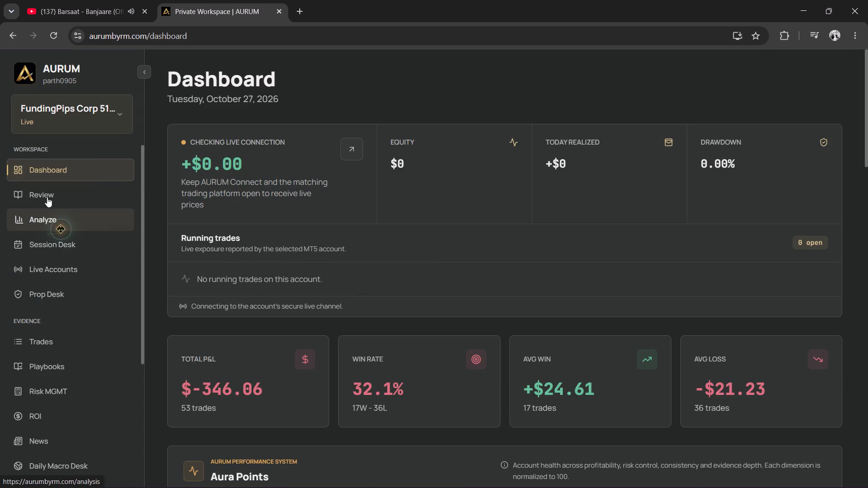
Open AURUM's Live Accounts page and refresh the feed for the FundingPips Corp account.
left_click(90, 270)
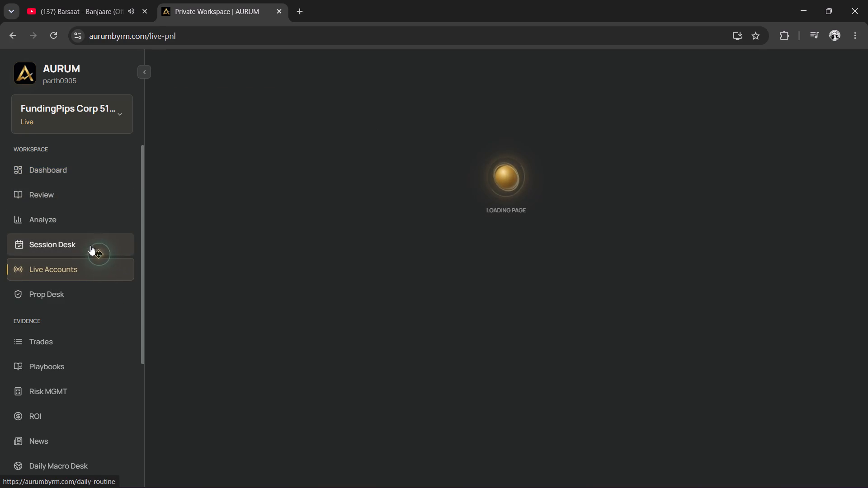
left_click(90, 245)
left_click(80, 258)
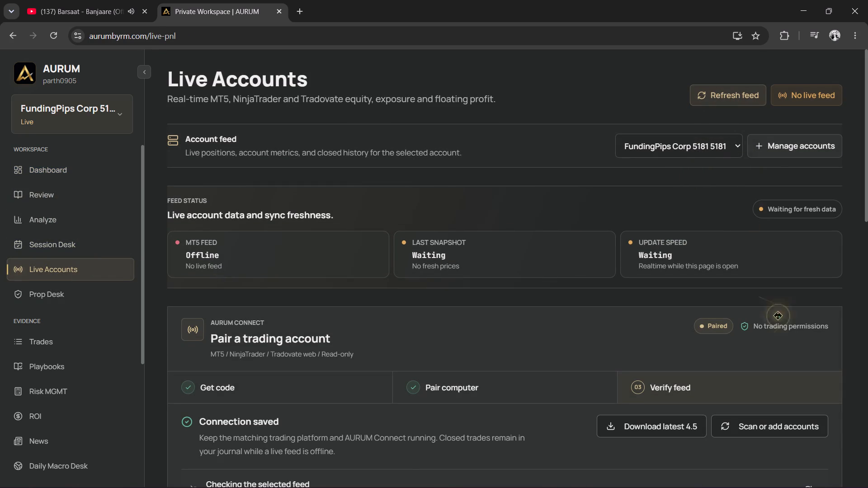
left_click(701, 91)
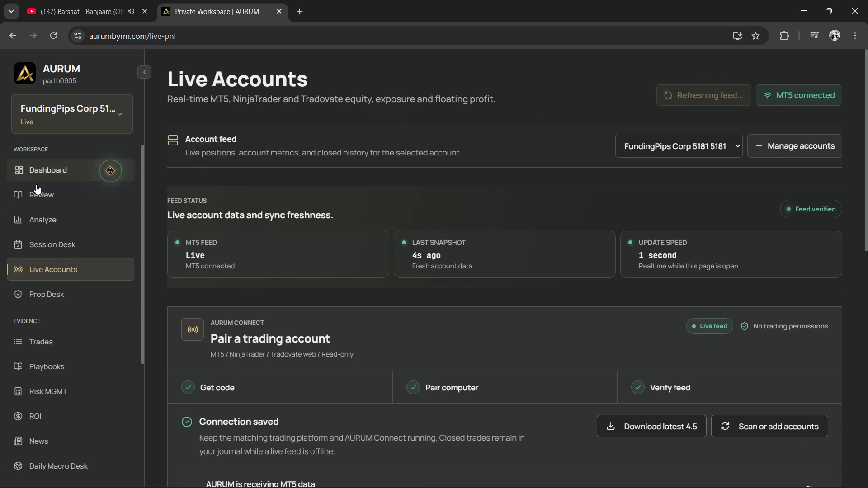
Open the Session Desk and tick all three Execute and all three Review items in today's session timeline.
left_click(77, 251)
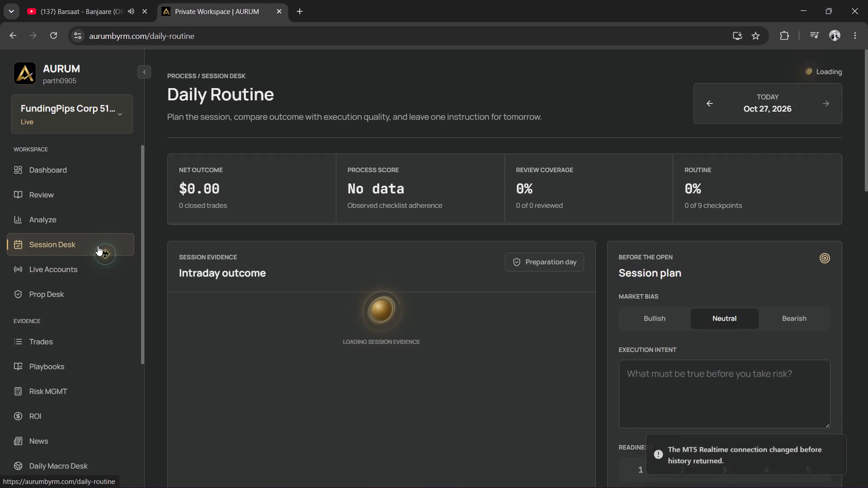
scroll(575, 250, "down", 1)
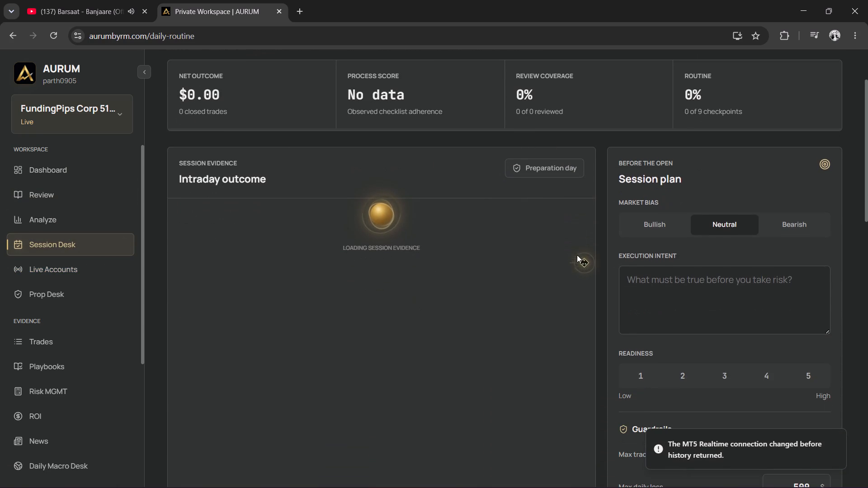
scroll(764, 250, "down", 2)
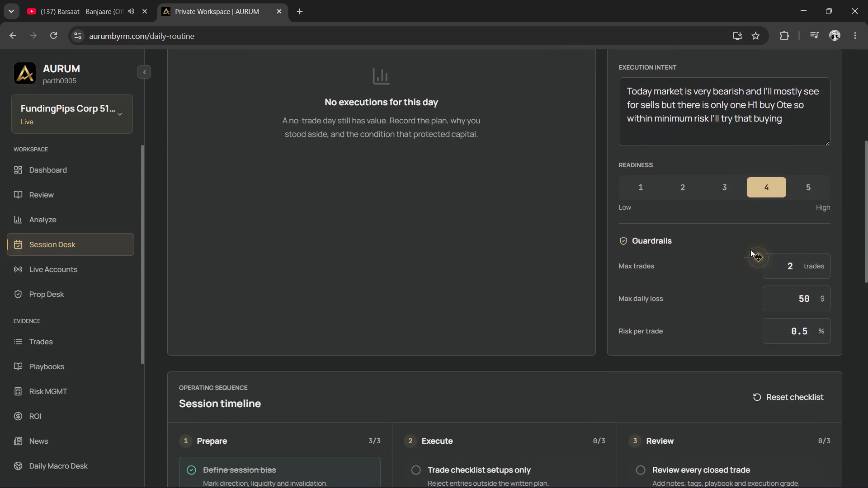
scroll(791, 285, "down", 1)
scroll(646, 299, "down", 1)
left_click(499, 291)
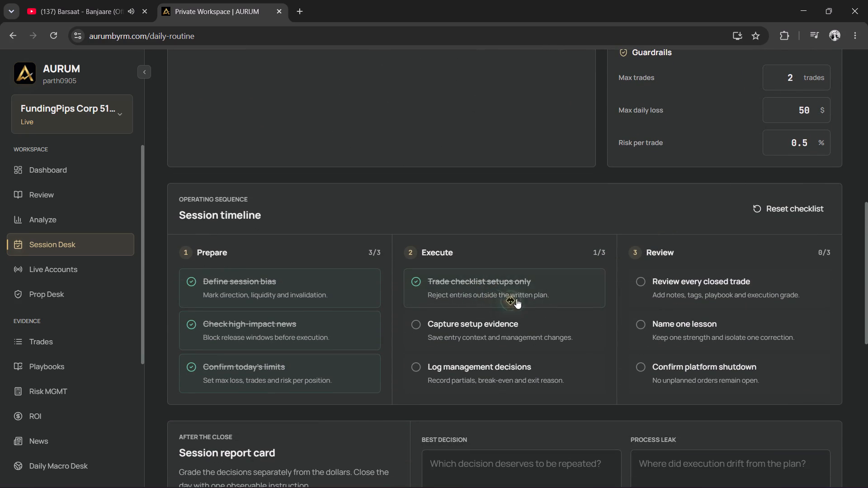
left_click(525, 327)
left_click_drag(511, 387, 519, 383)
left_click_drag(786, 282, 778, 281)
left_click(718, 328)
left_click(714, 371)
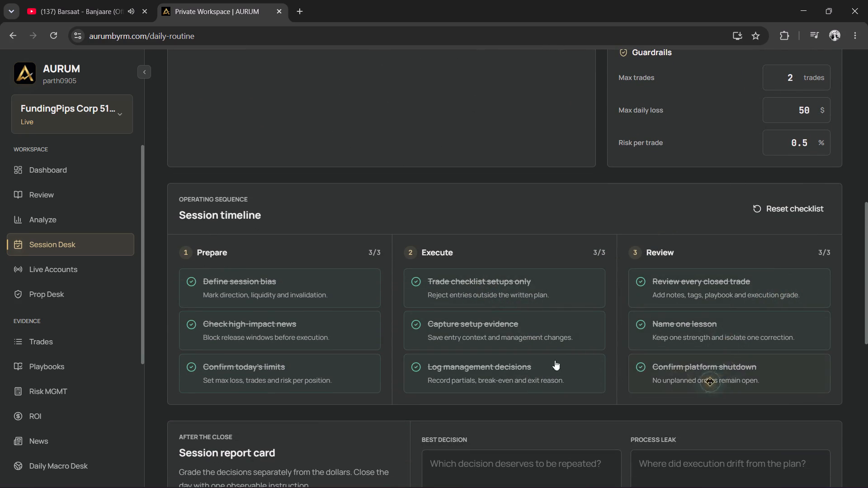
Set the process grade in the session report card to 5.
scroll(504, 347, "down", 2)
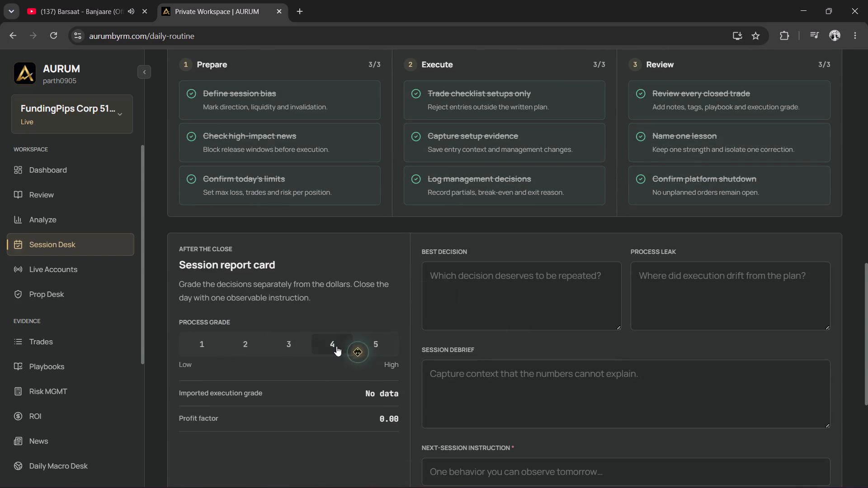
left_click(368, 345)
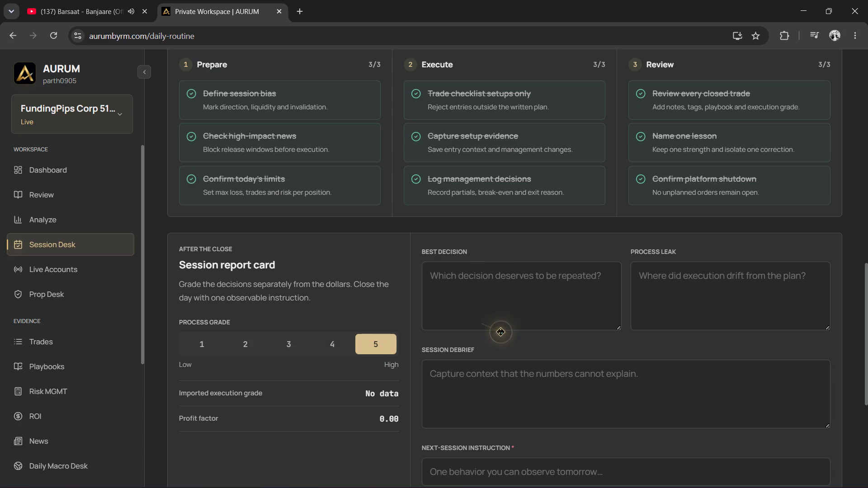
Enter "Risk low When its Opposite Trend" as the session's best decision.
left_click(540, 279)
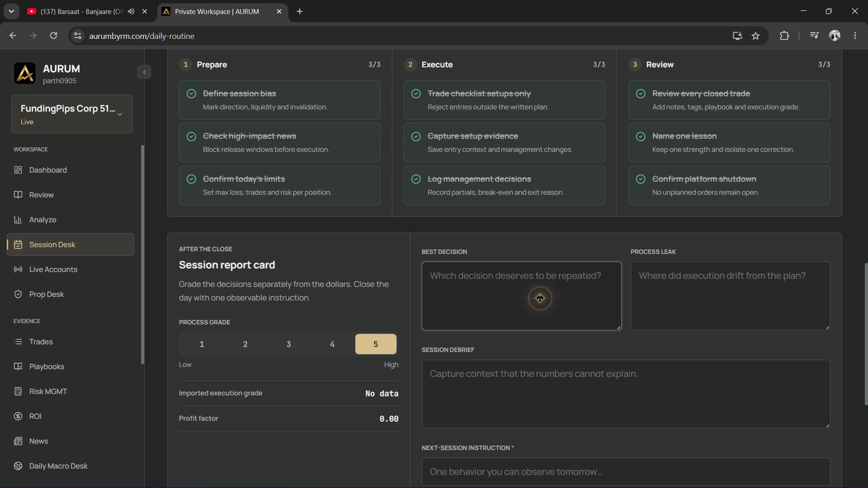
type("isk")
key("space")
type("low")
key("space")
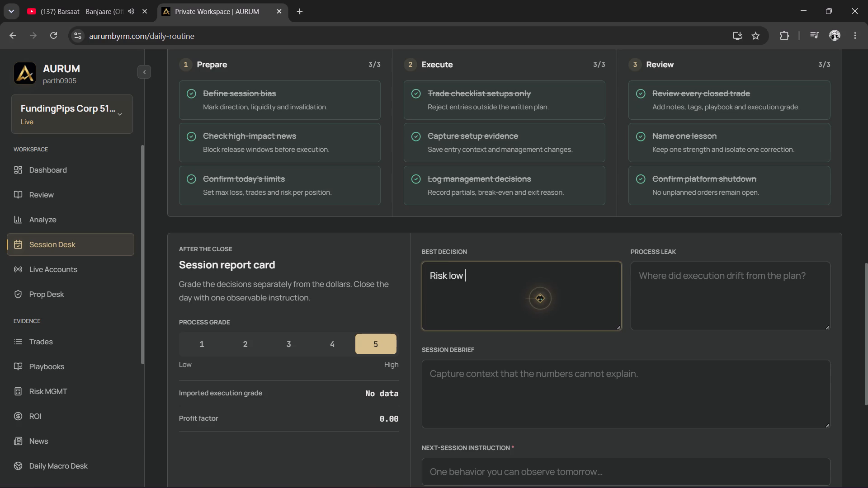
type("hen its")
key("space")
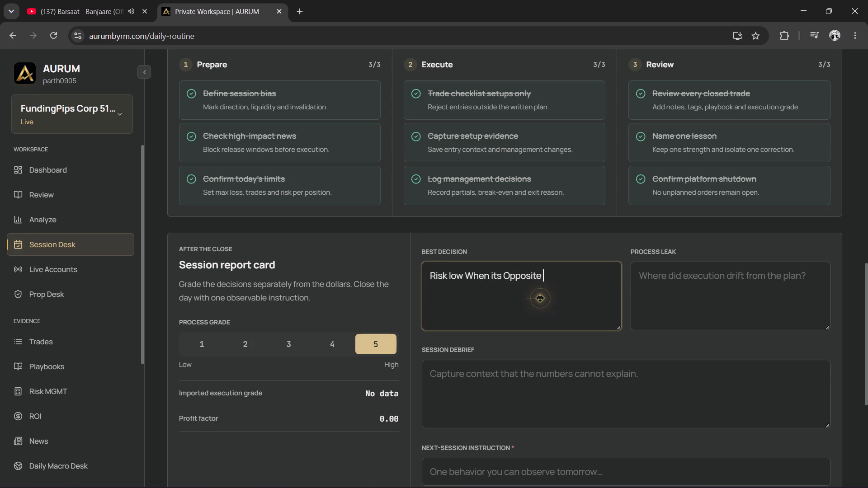
type("rensd")
key("BackSpace")
key("BackSpace")
key("d")
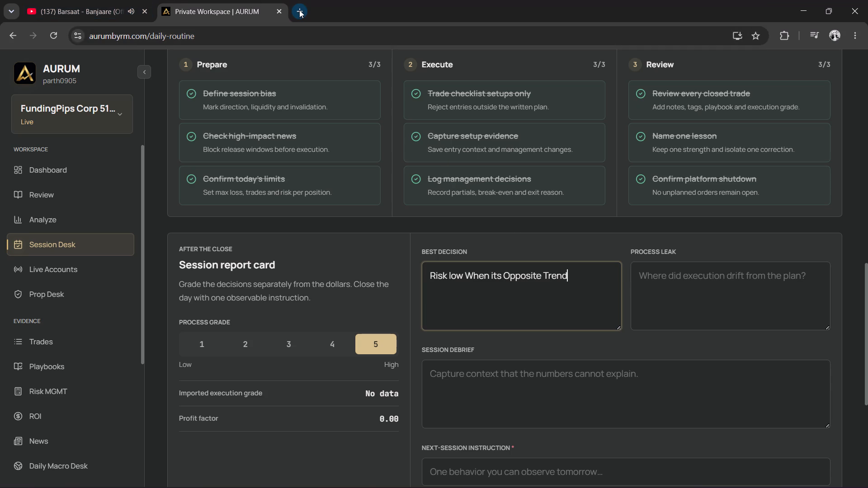
Open TradingView in a separate new tab and return to the AURUM session report card.
left_click(299, 10)
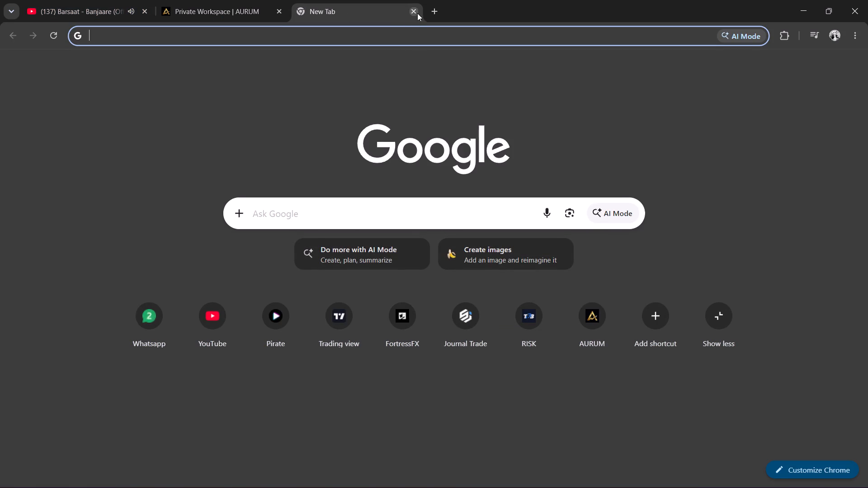
left_click(329, 318)
left_click(228, 0)
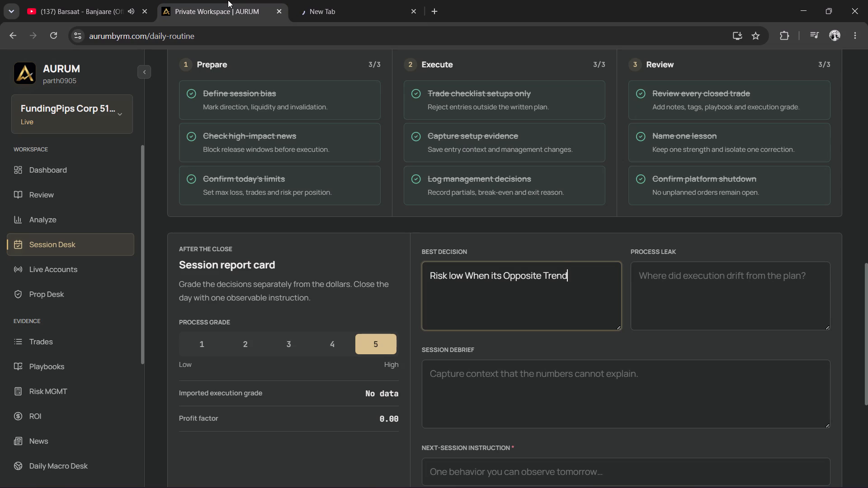
Enter "Paiso ke peeche nhii bhagna haii." as the next-session instruction.
scroll(585, 280, "down", 2)
left_click(486, 277)
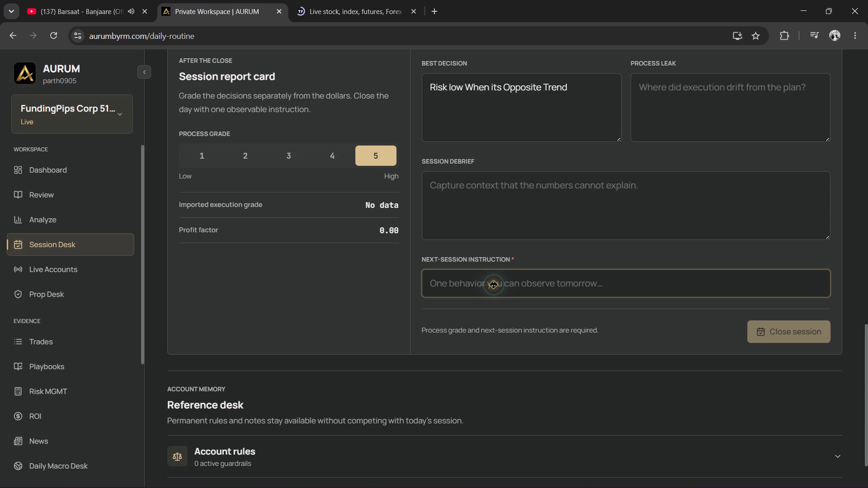
key("i")
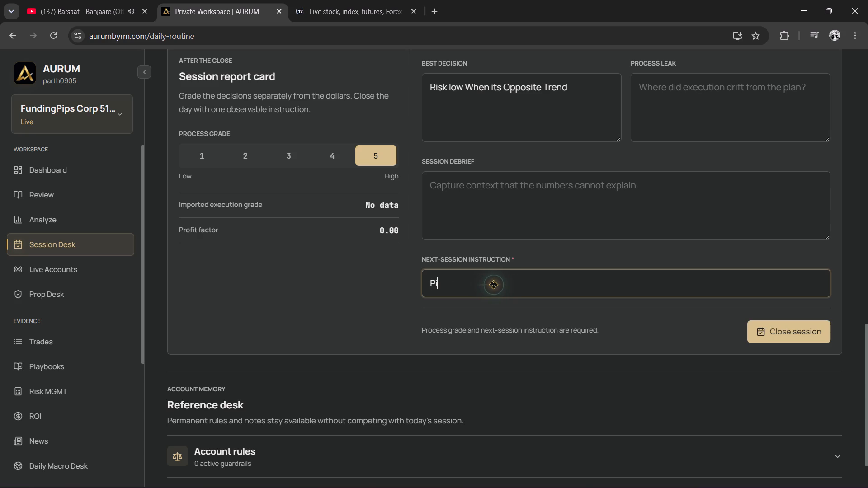
key("BackSpace")
type("aiso ke")
key("space")
type("peeche nh")
type("ii bhagna haii")
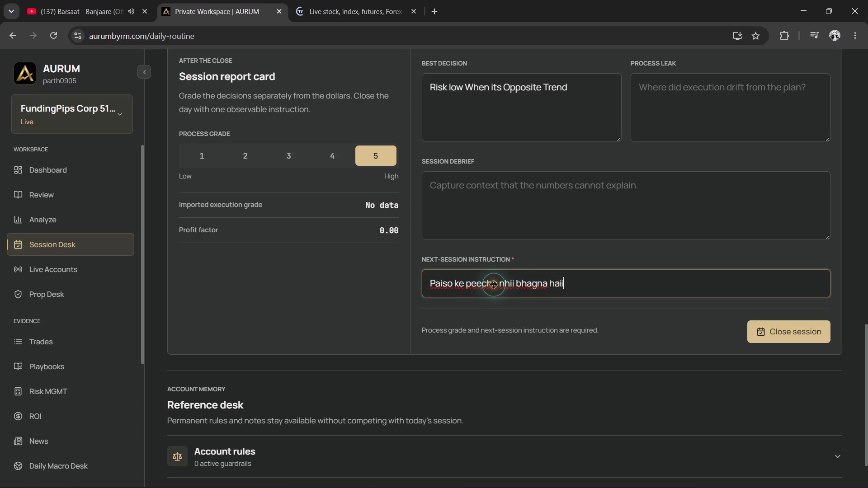
key("period")
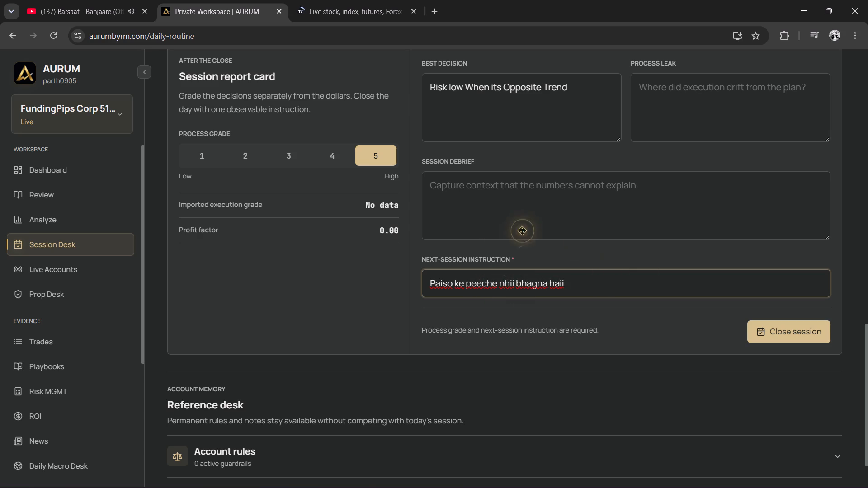
Close today's session with the completed report card.
scroll(510, 288, "down", 2)
left_click(815, 265)
Look over the Daily Routine page, from the report card up to the outcome summary and session plan.
scroll(567, 263, "up", 3)
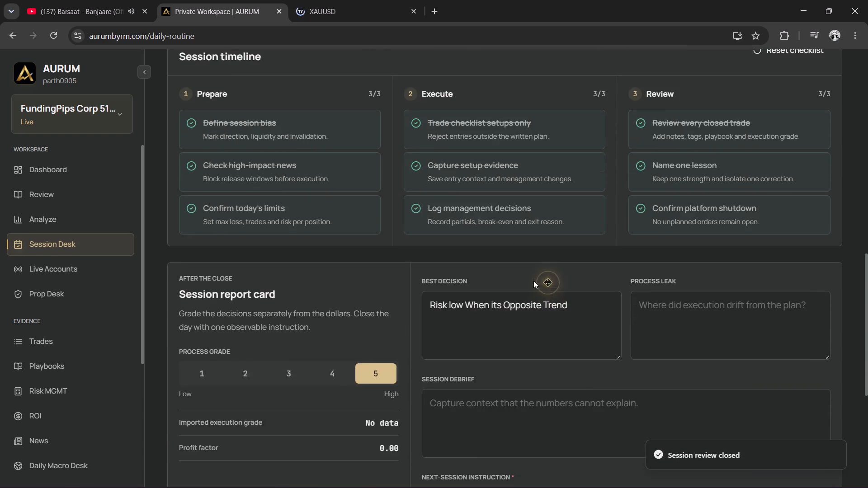
scroll(527, 286, "up", 2)
scroll(576, 331, "down", 2)
scroll(585, 333, "up", 5)
scroll(667, 313, "up", 2)
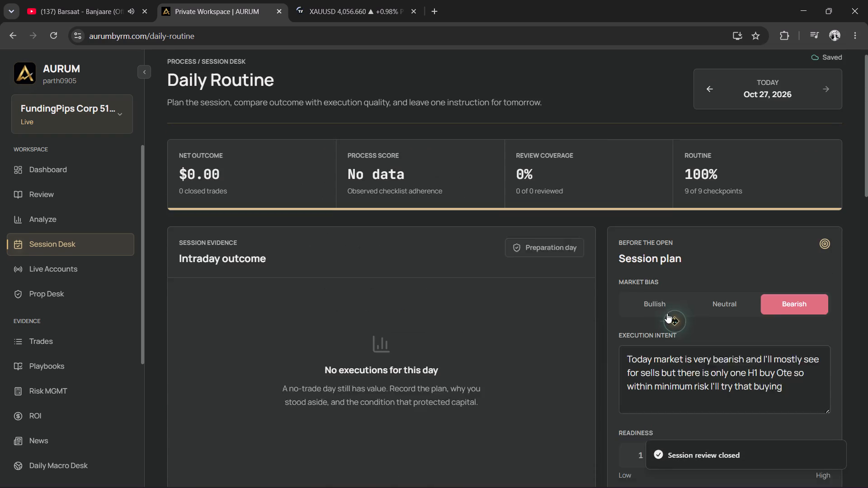
scroll(681, 305, "up", 1)
scroll(413, 295, "down", 1)
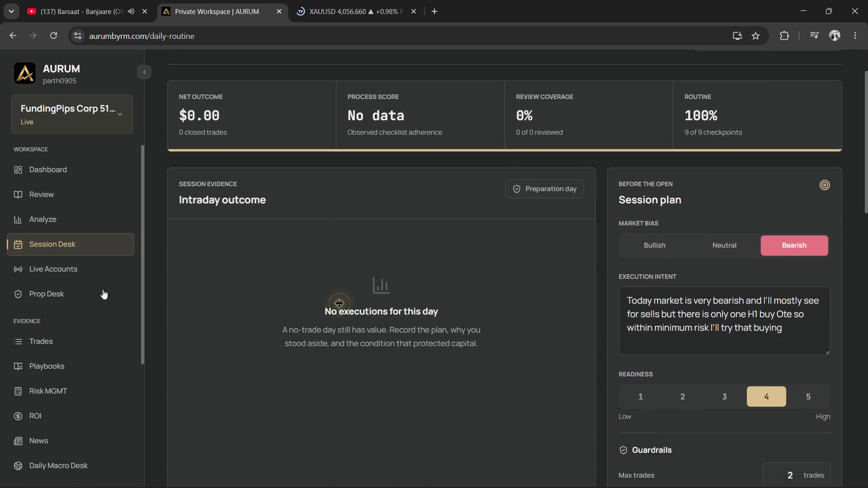
Open AURUM's Trades page and check its recorded trades against the account history in MetaTrader 5.
left_click(85, 334)
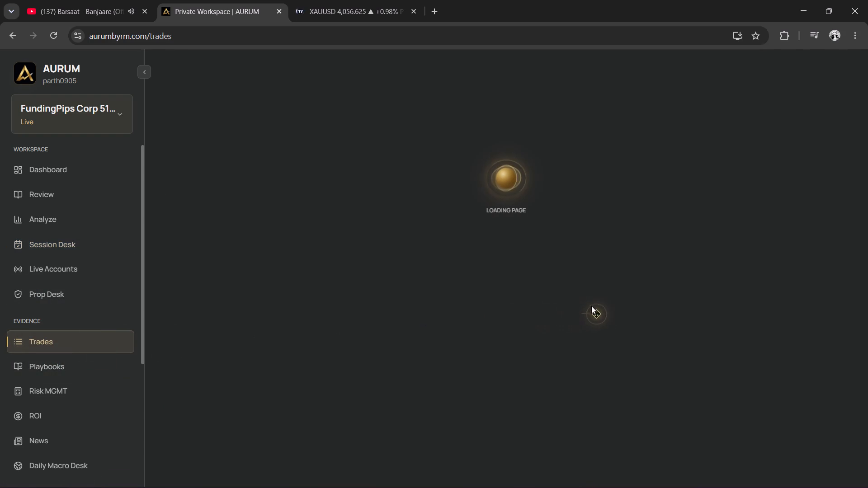
left_click(341, 0)
left_click(231, 0)
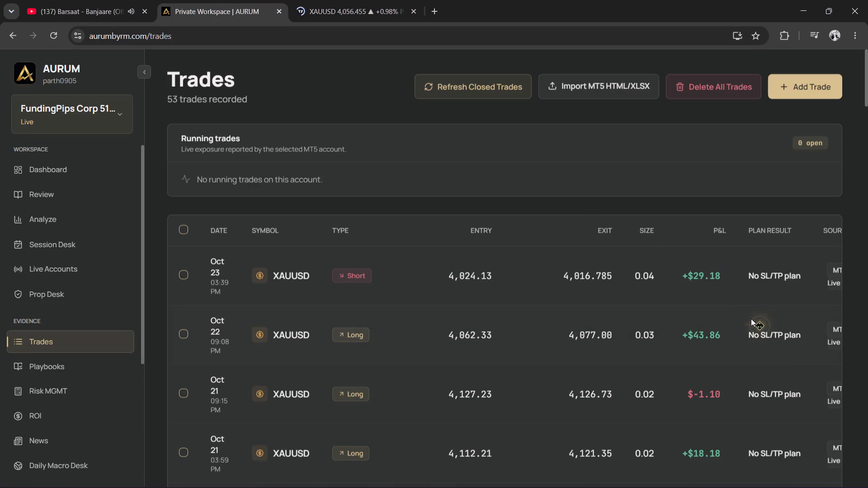
left_click(678, 482)
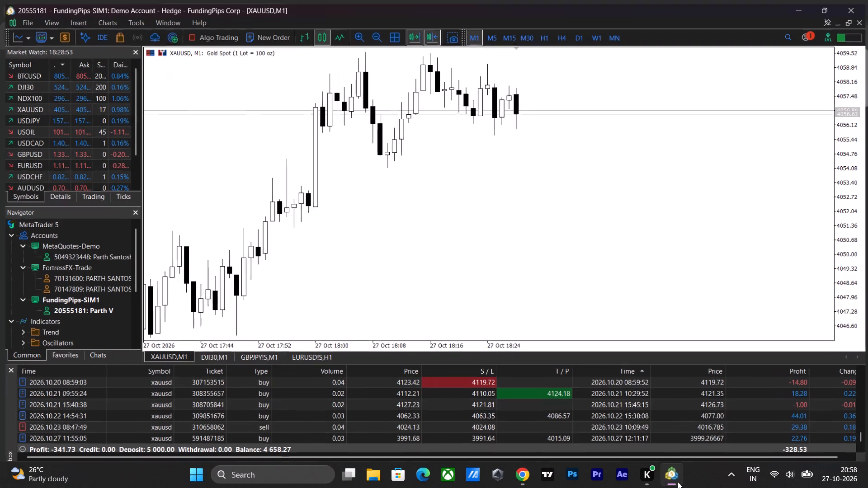
left_click(677, 482)
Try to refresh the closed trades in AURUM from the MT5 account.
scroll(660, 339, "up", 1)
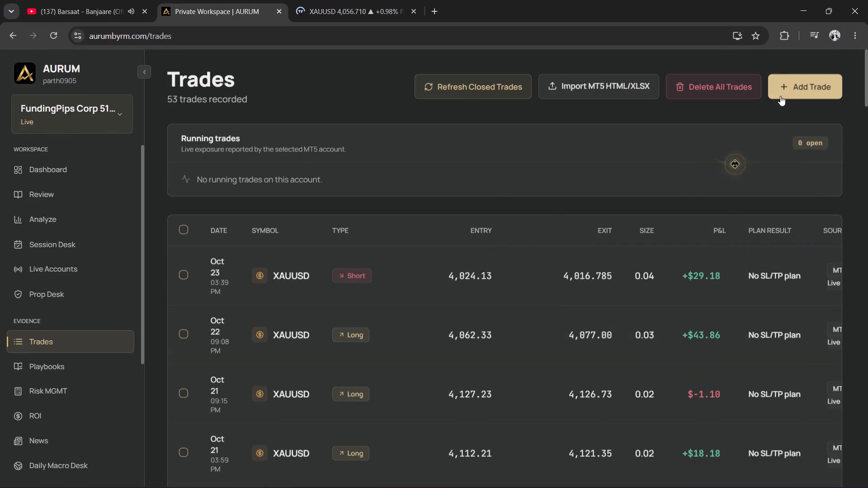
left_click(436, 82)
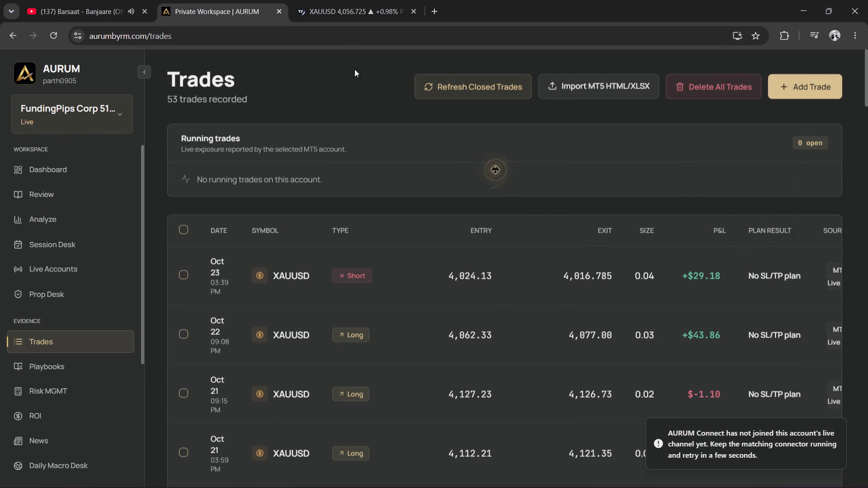
Close the AURUM tab and reopen the AURUM dashboard in a new tab.
left_click(280, 8)
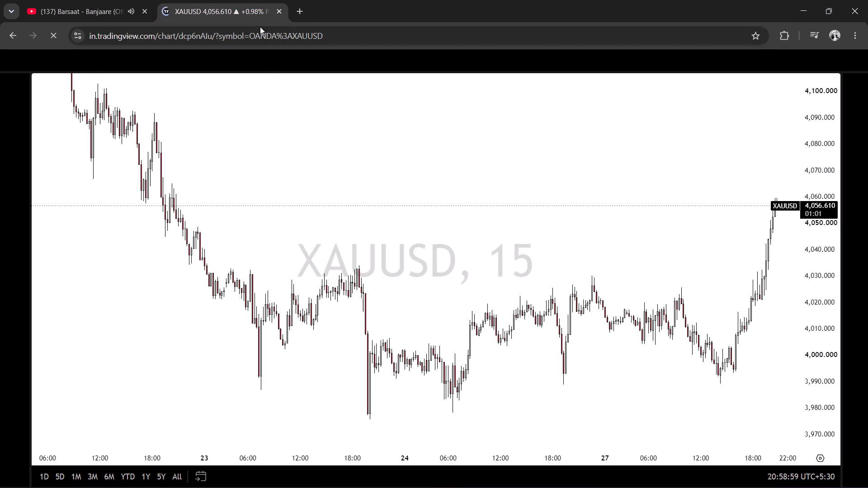
left_click(313, 9)
left_click(298, 10)
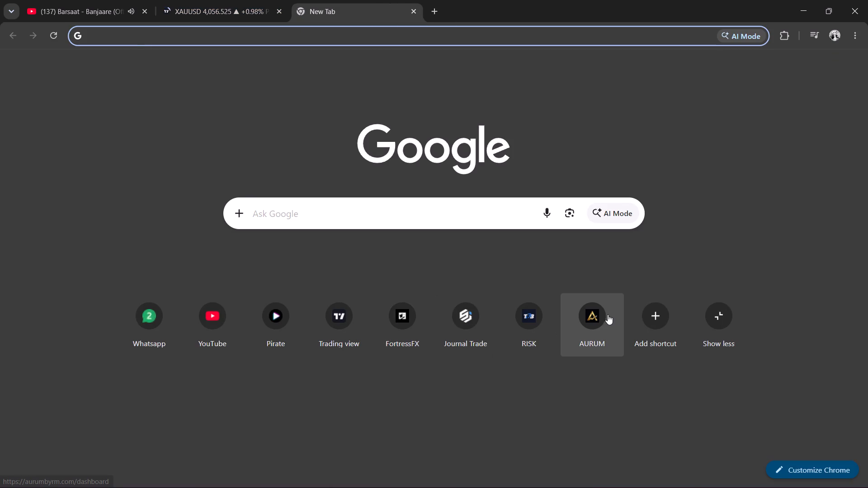
left_click(605, 314)
left_click(589, 317)
Look over the recent price action on TradingView's 15-minute XAUUSD chart while AURUM reloads.
left_click(202, 0)
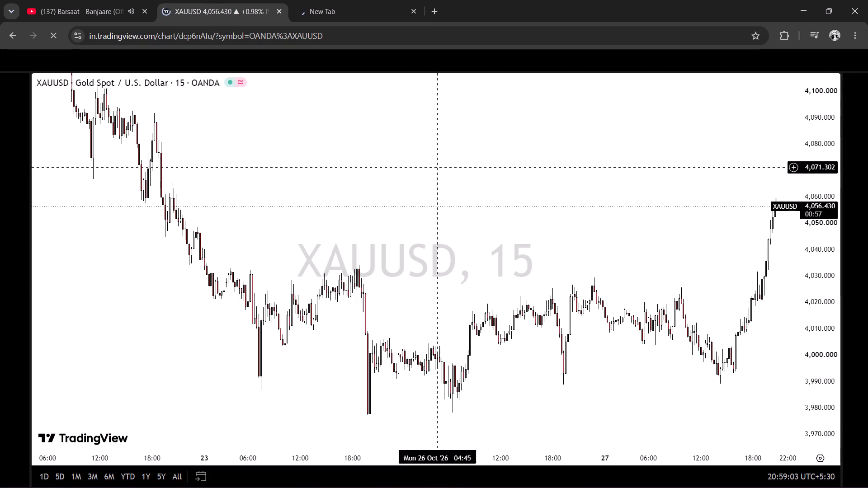
scroll(533, 275, "down", 4)
left_click_drag(667, 219, 411, 216)
scroll(417, 229, "up", 6)
left_click(315, 0)
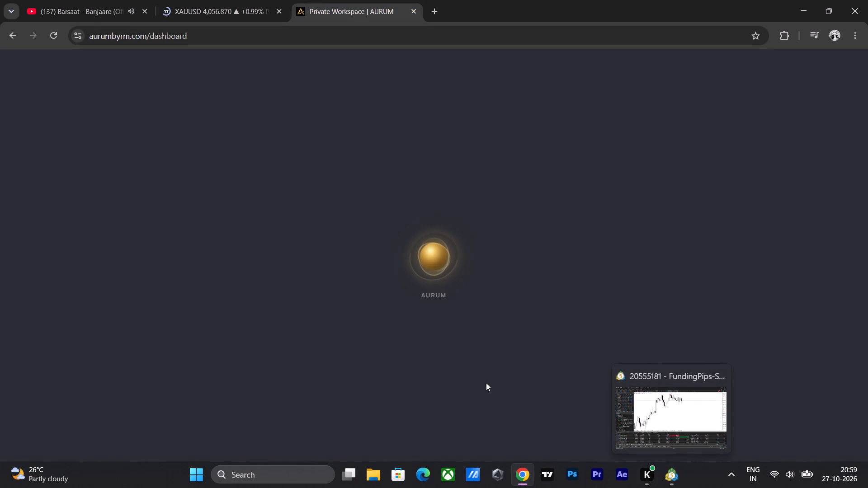
left_click(219, 8)
left_click_drag(394, 267, 578, 271)
scroll(582, 267, "down", 5)
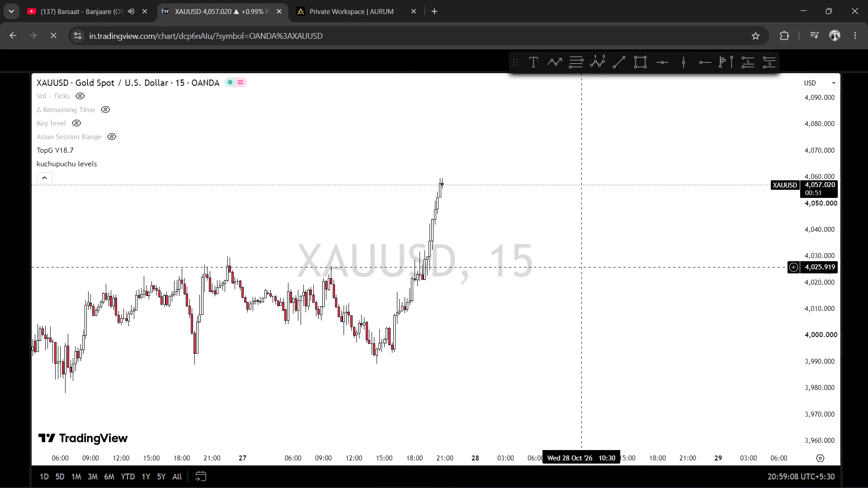
left_click(237, 58)
scroll(567, 291, "up", 4)
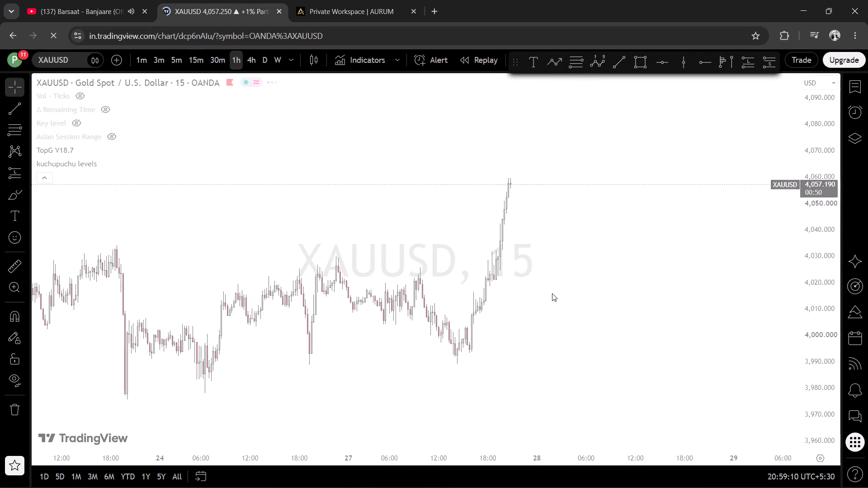
scroll(552, 293, "up", 2)
Switch to YouTube and play "Aarzu (with Asim Azhar)" from the Barsaat mix.
left_click(73, 0)
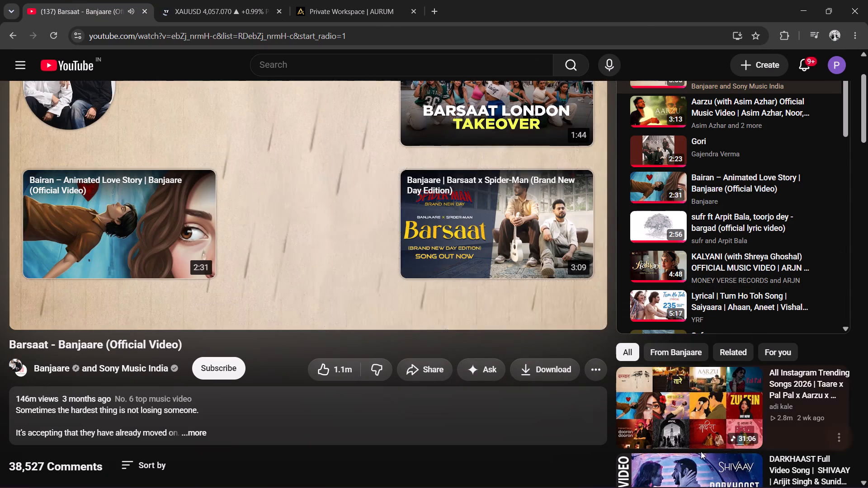
scroll(677, 432, "down", 2)
scroll(508, 364, "up", 3)
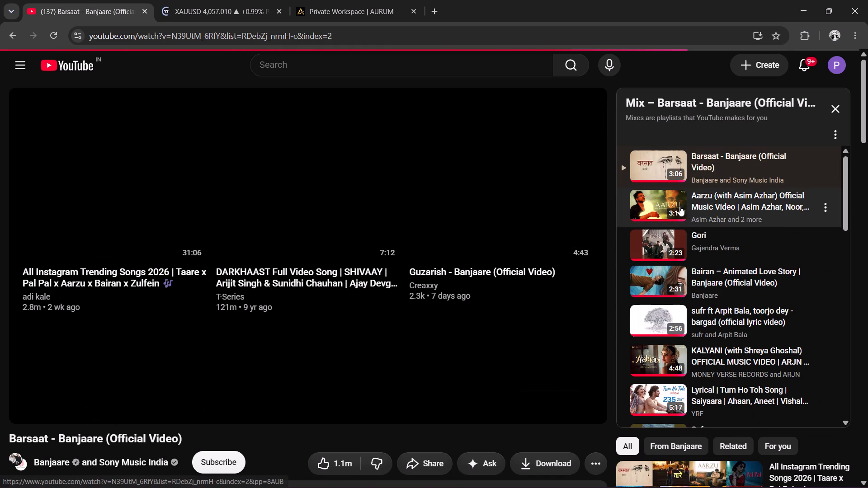
left_click(643, 212)
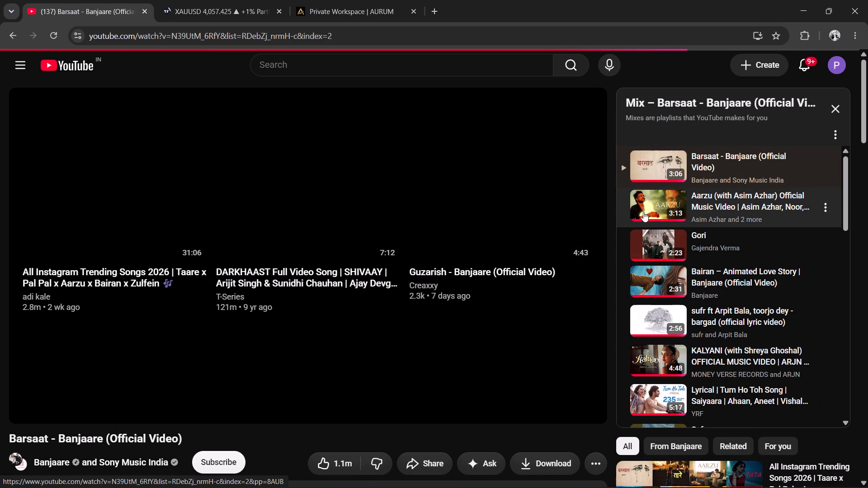
left_click(833, 133)
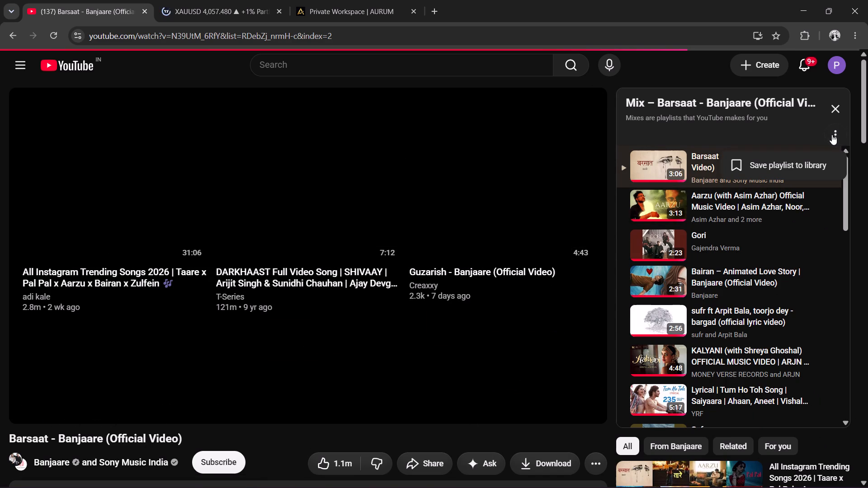
left_click(767, 127)
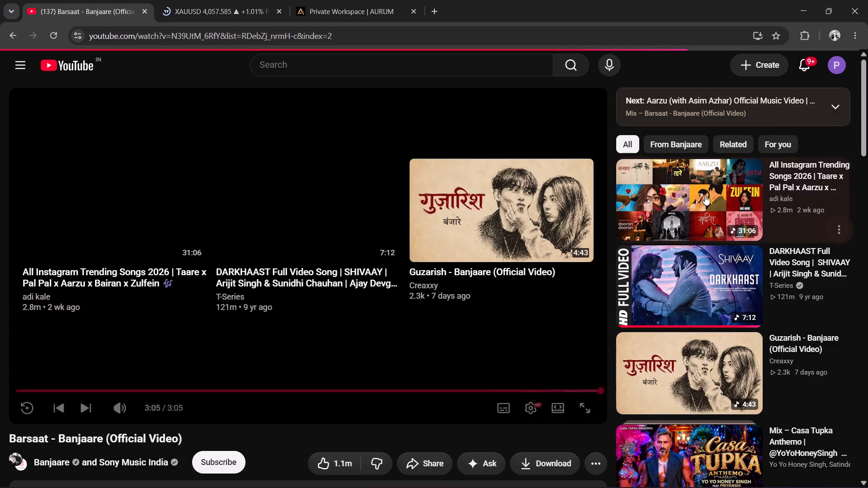
left_click(758, 122)
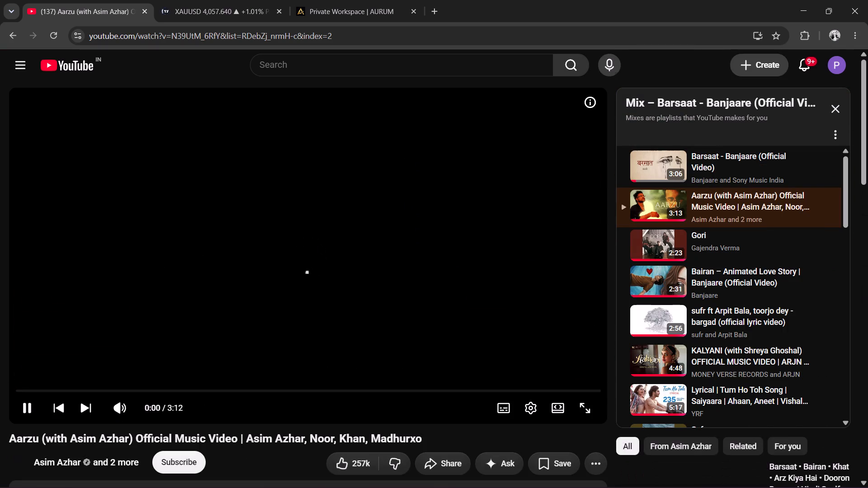
left_click(721, 119)
Move the AURUM tab ahead of the TradingView tab.
left_click(228, 5)
left_click_drag(356, 0, 256, 0)
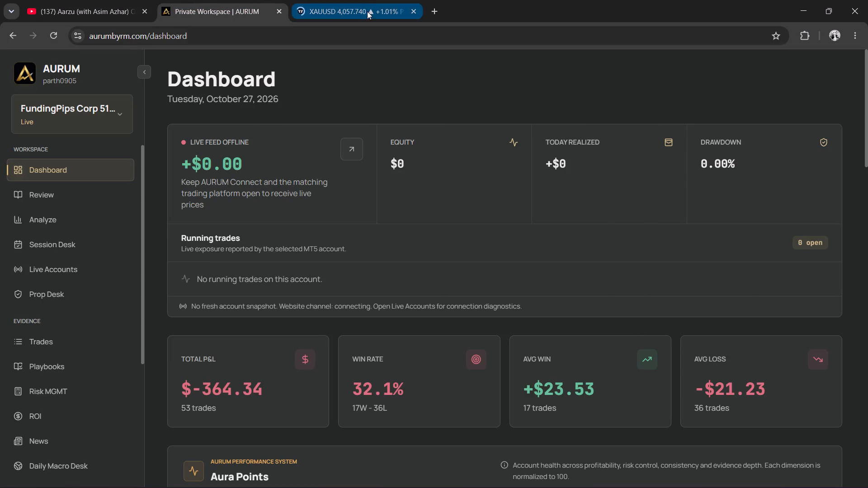
Open AURUM's Trades page and check its recorded trades against the account history in MetaTrader 5.
left_click(61, 344)
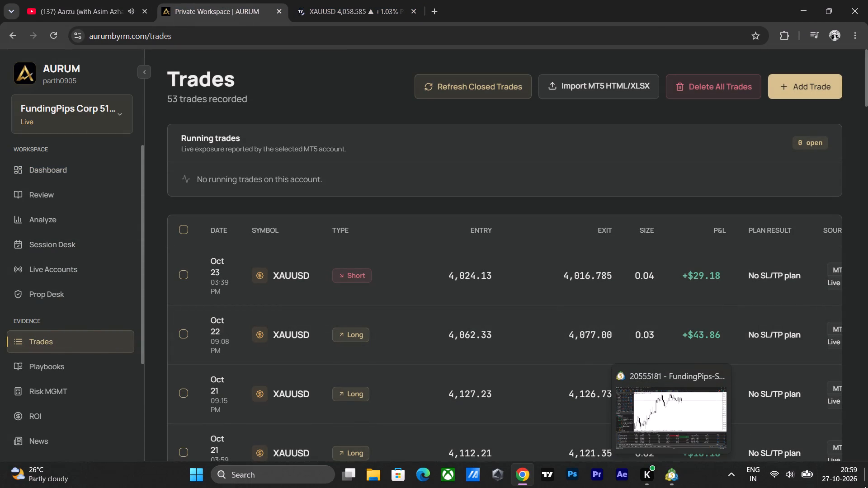
left_click(673, 478)
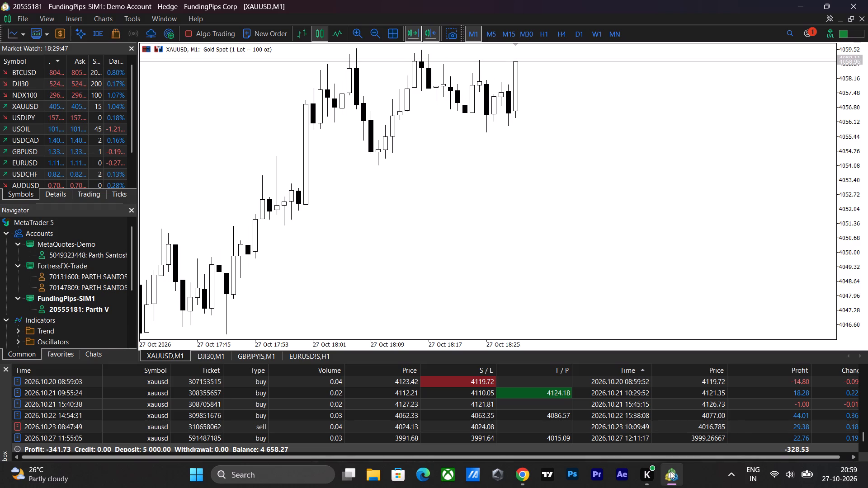
left_click_drag(670, 471, 675, 487)
left_click(686, 465)
left_click(681, 471)
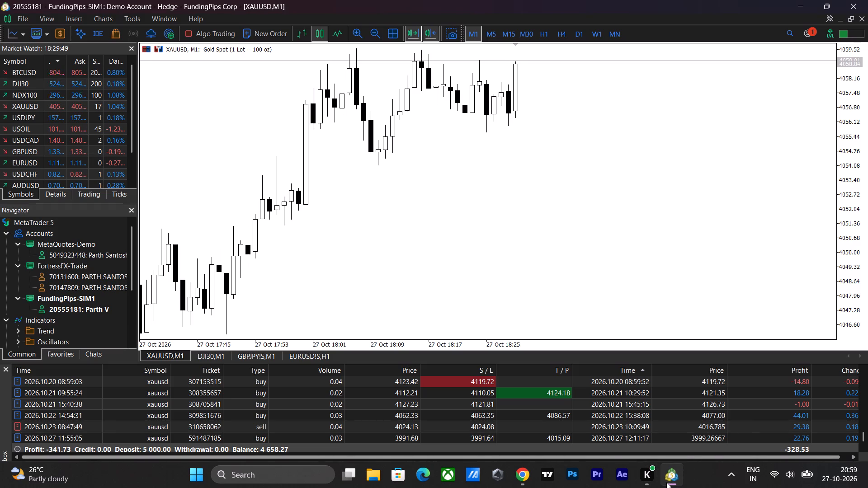
left_click(666, 482)
Switch to YouTube, pause the Aarzu music video and open its player settings.
left_click(27, 0)
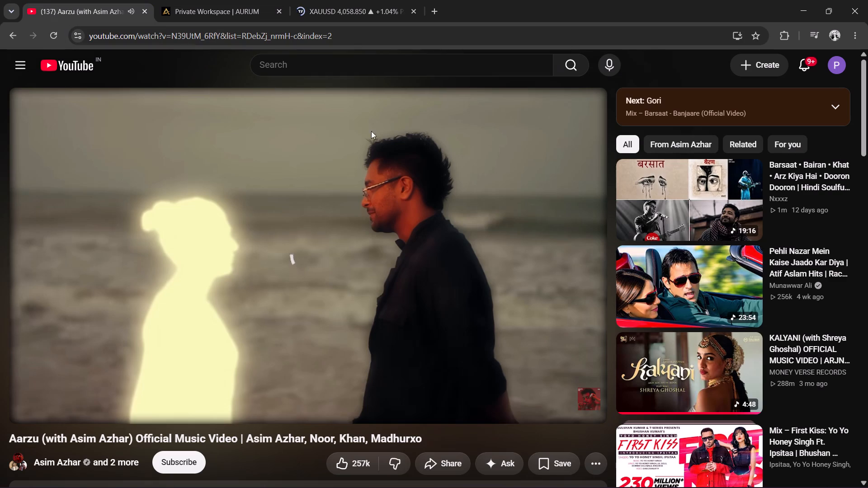
left_click(345, 265)
left_click(522, 408)
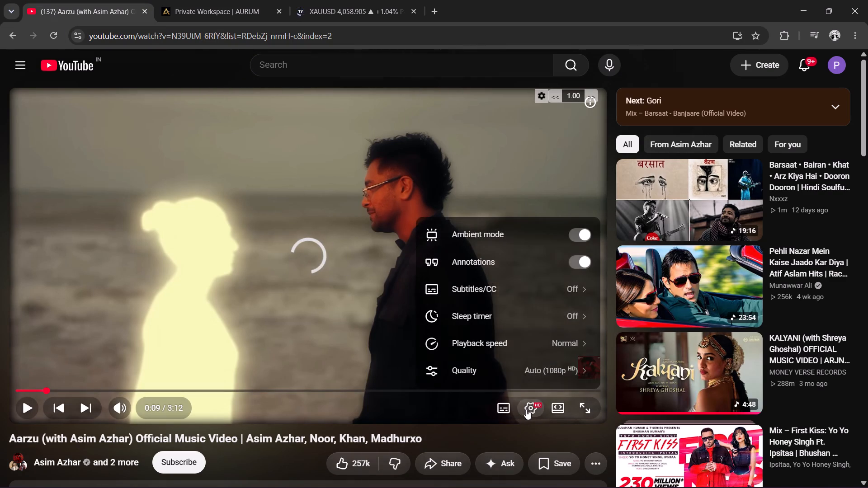
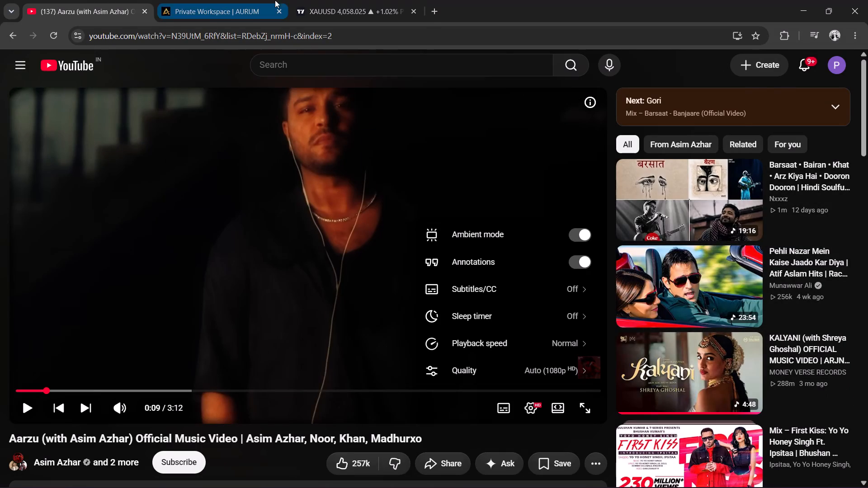
Switch to the TradingView tab and examine the XAUUSD 1-hour price action around 23 to 27 October.
left_click(343, 0)
scroll(494, 246, "down", 2)
scroll(497, 248, "up", 3)
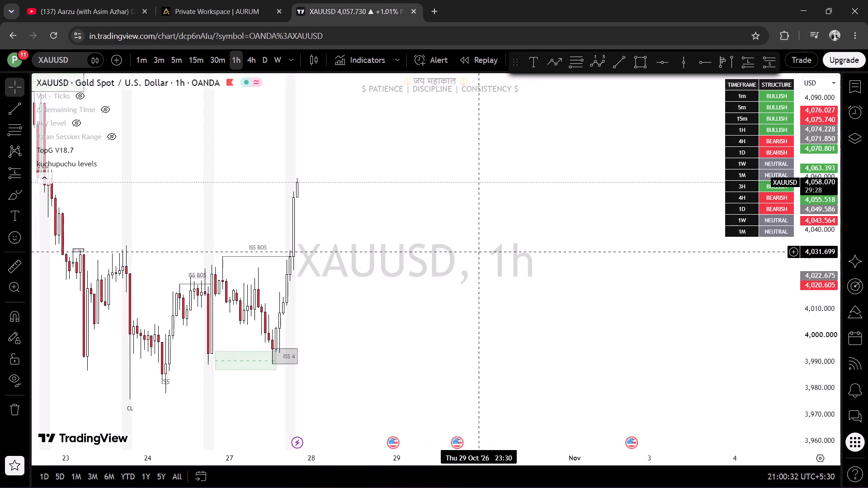
left_click_drag(433, 259, 609, 247)
scroll(576, 257, "up", 2)
left_click_drag(467, 279, 495, 278)
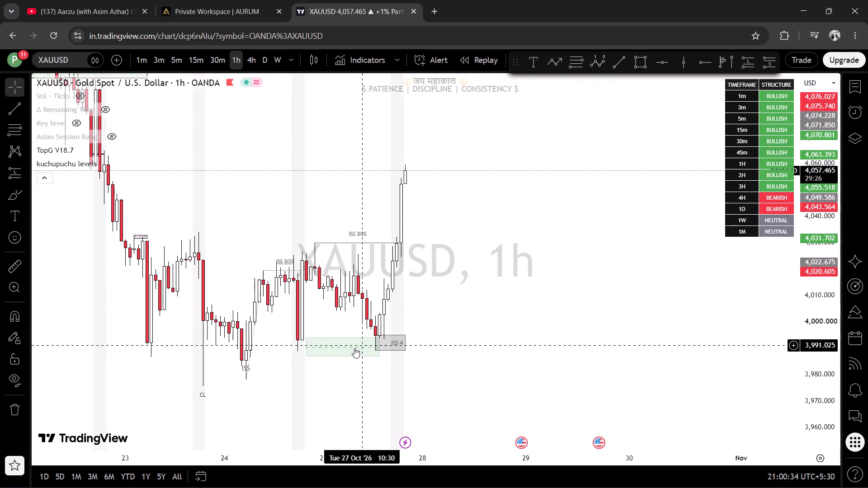
left_click_drag(418, 339, 475, 358)
scroll(523, 341, "down", 3)
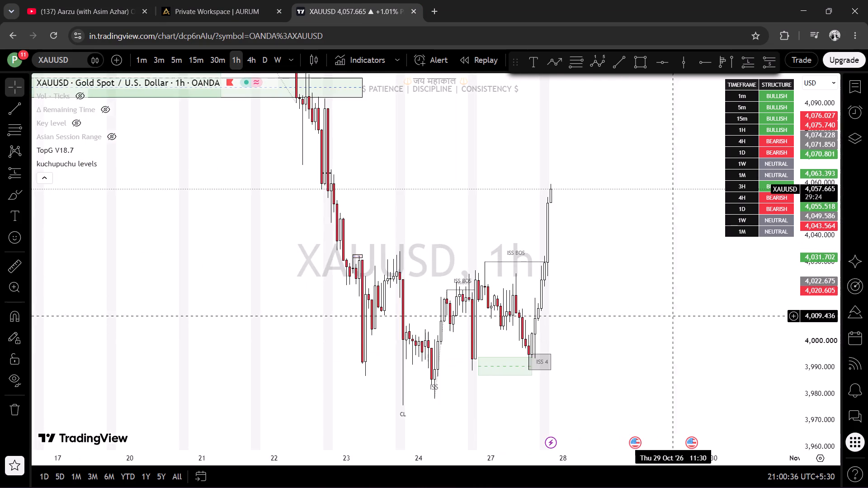
scroll(690, 297, "up", 2)
left_click_drag(585, 291, 545, 284)
left_click_drag(516, 315, 589, 334)
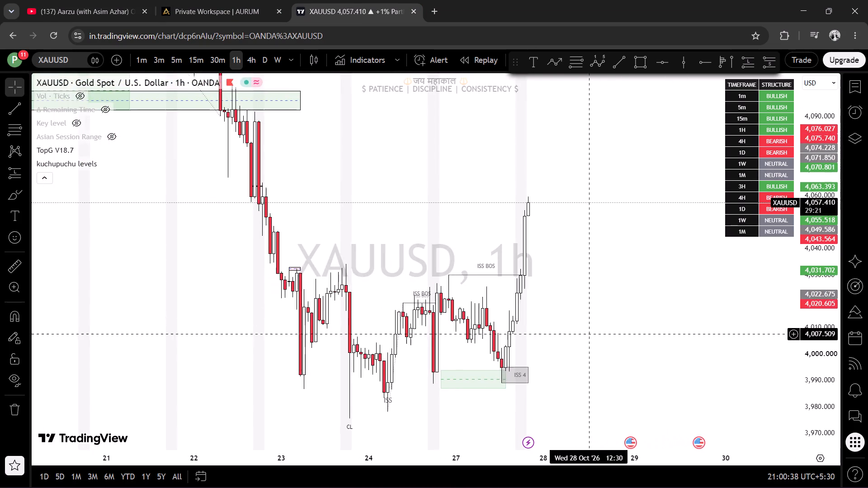
left_click_drag(589, 334, 601, 304)
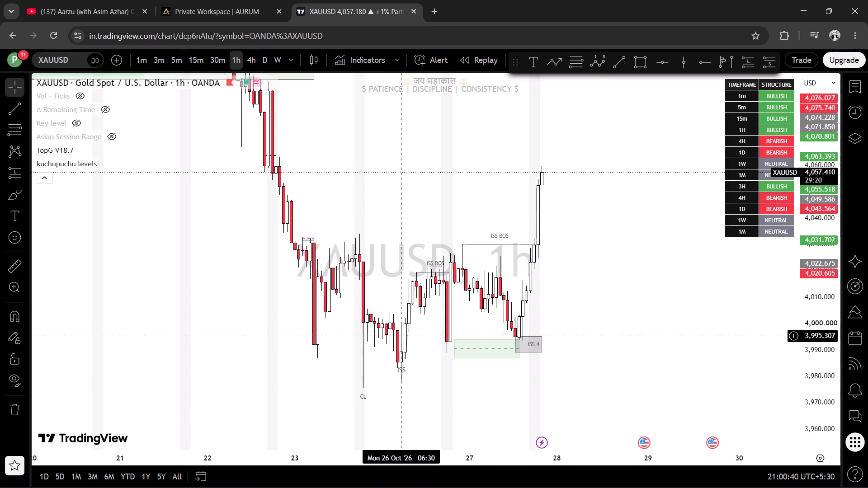
scroll(651, 296, "up", 1)
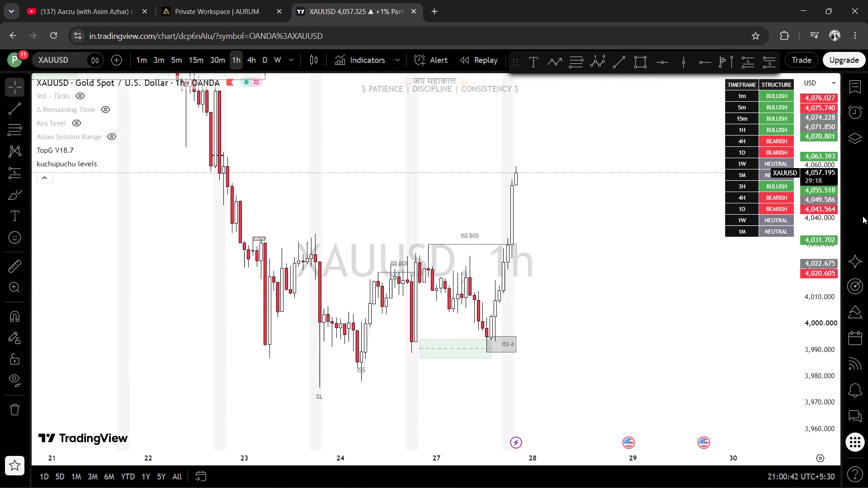
left_click_drag(835, 212, 840, 249)
scroll(670, 259, "up", 1)
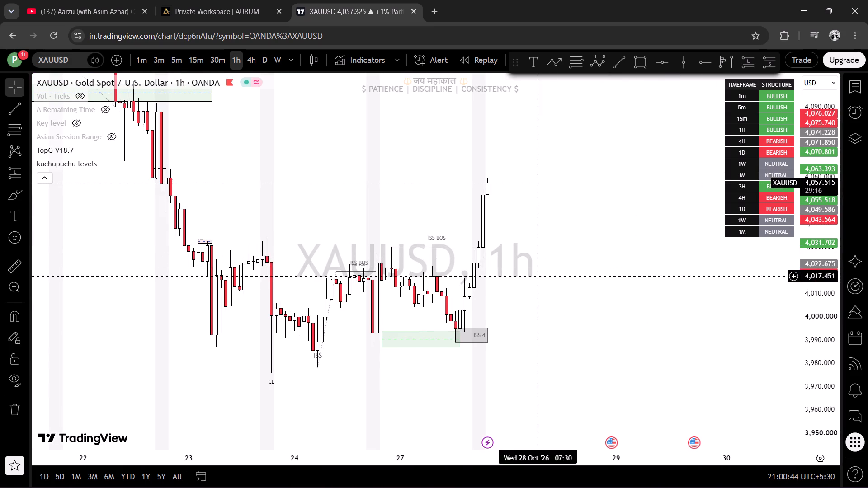
Switch to YouTube and resume the Aarzu music video.
left_click(55, 0)
left_click(364, 205)
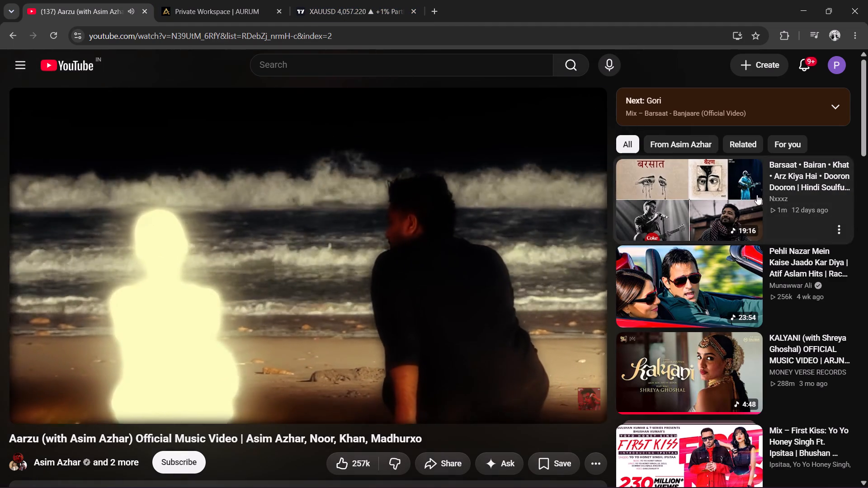
Return to TradingView and measure the XAUUSD rise from the ISS 4 zone to the latest candle's high.
left_click(351, 0)
scroll(656, 300, "up", 4)
scroll(639, 300, "down", 6)
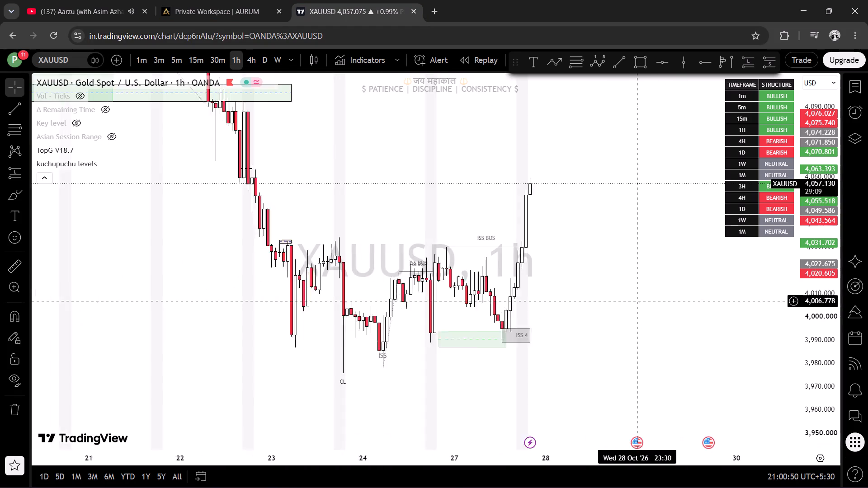
scroll(625, 302, "up", 3)
left_click(17, 249)
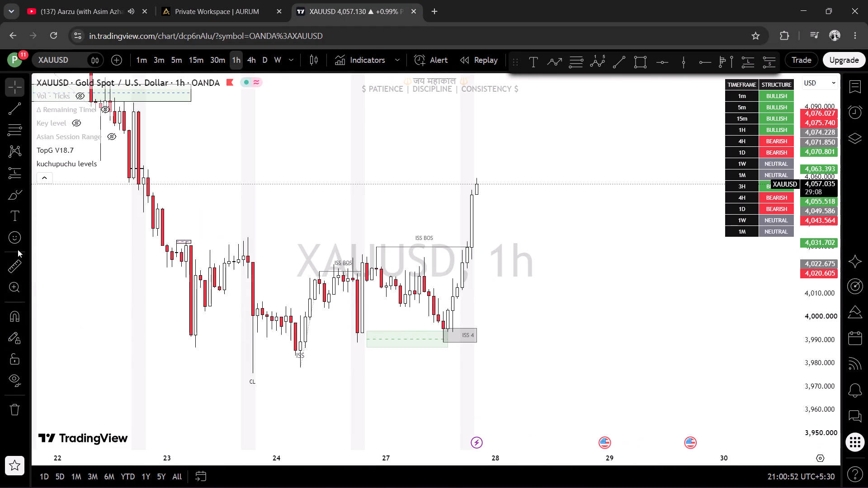
left_click_drag(8, 272, 12, 270)
left_click(474, 329)
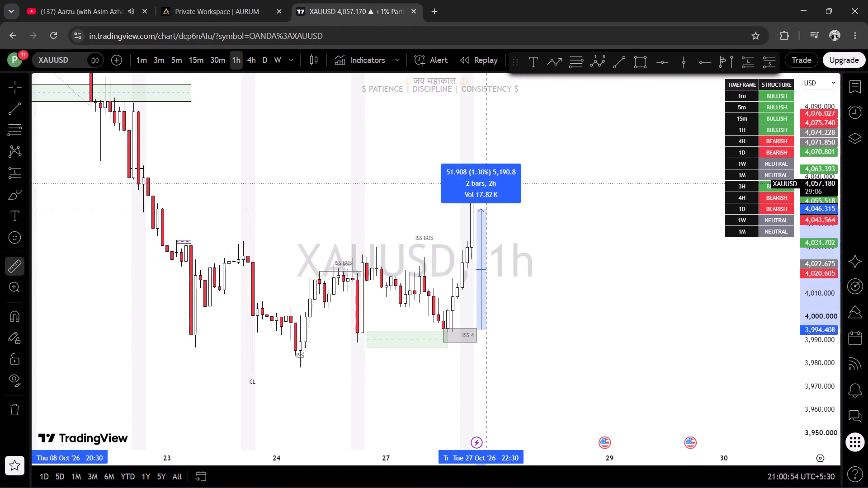
left_click(491, 176)
left_click(575, 279)
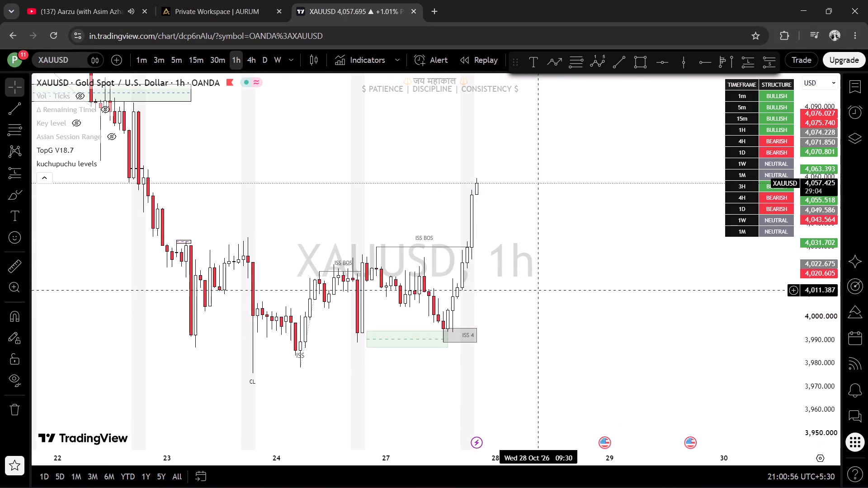
Examine the XAUUSD 1-hour chart, comparing the wider October structure and zones with the latest rally from the ISS 4 zone.
scroll(521, 298, "up", 3)
left_click_drag(431, 296, 586, 296)
left_click_drag(818, 383, 778, 285)
scroll(721, 265, "down", 6)
left_click_drag(759, 328, 609, 327)
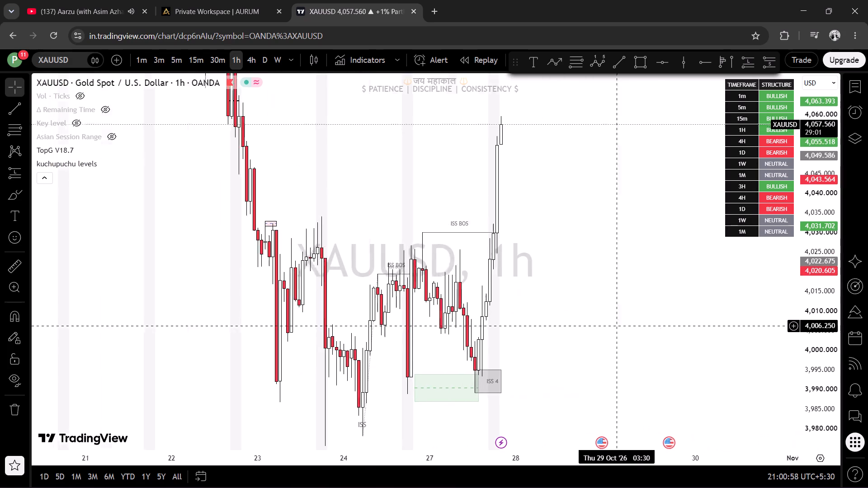
left_click_drag(609, 327, 608, 327)
left_click_drag(813, 267, 790, 450)
scroll(663, 404, "down", 5)
left_click_drag(671, 305, 708, 360)
scroll(730, 364, "down", 11)
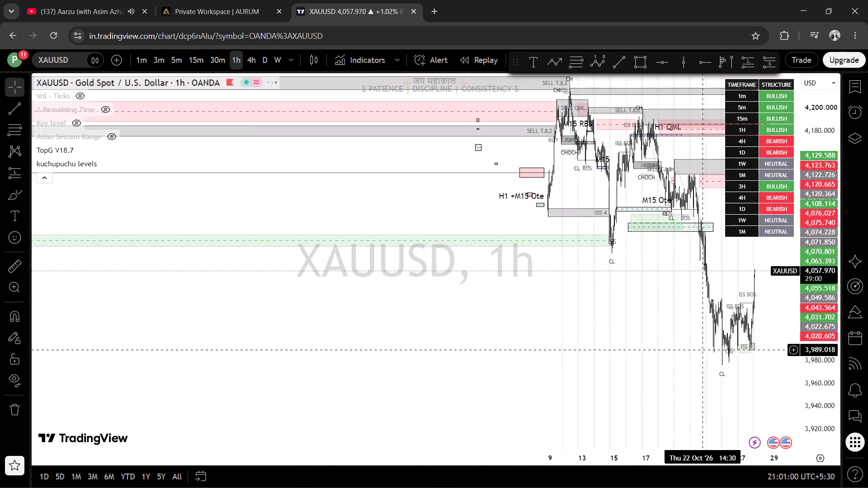
scroll(682, 351, "up", 14)
left_click_drag(827, 407, 740, 156)
scroll(712, 300, "up", 2)
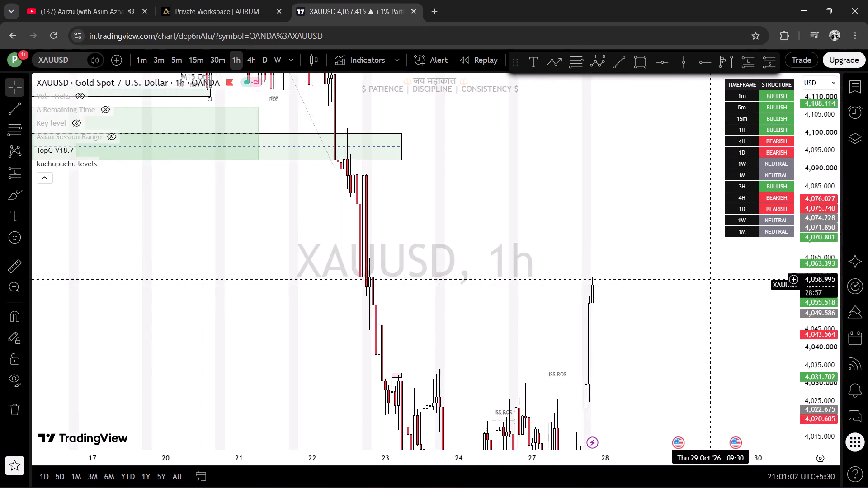
left_click_drag(658, 324, 605, 143)
left_click_drag(645, 272, 635, 284)
left_click_drag(819, 295, 824, 389)
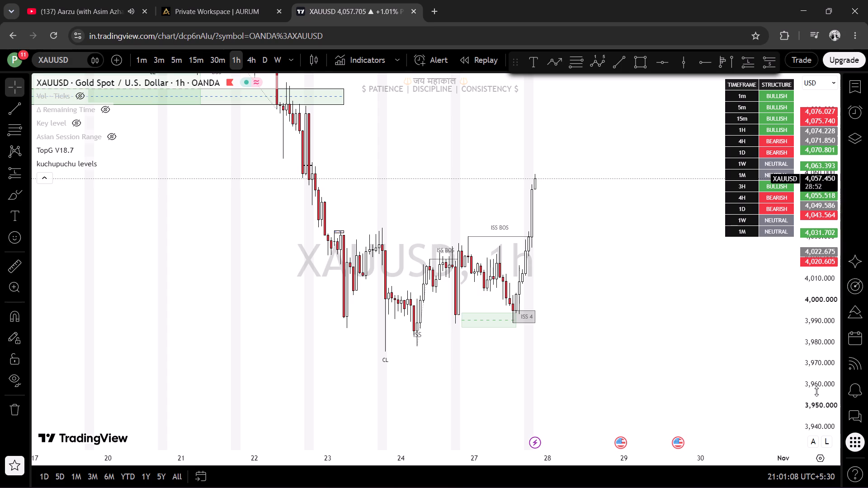
scroll(773, 306, "up", 4)
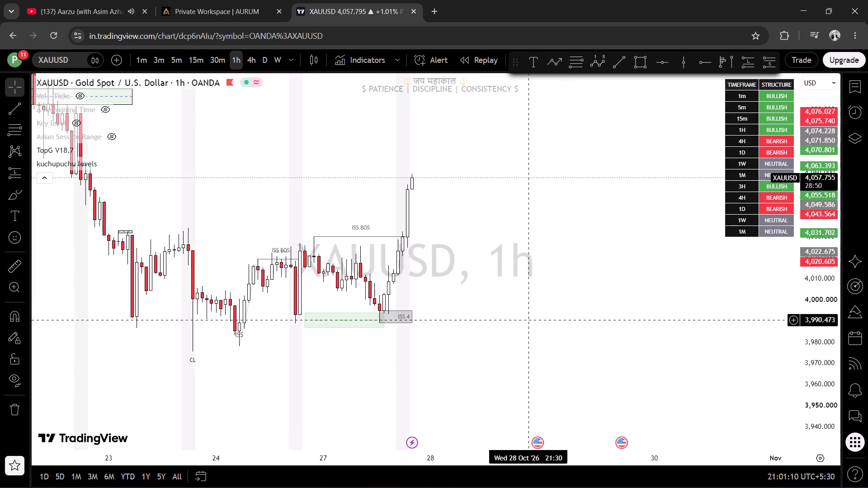
scroll(587, 256, "up", 3)
left_click_drag(461, 265, 687, 275)
left_click_drag(830, 331, 779, 218)
scroll(722, 258, "down", 2)
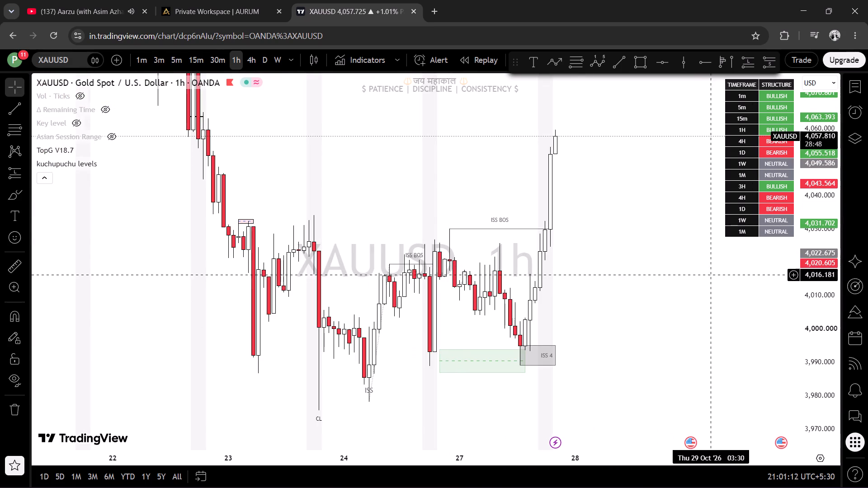
left_click_drag(652, 345, 662, 352)
scroll(656, 351, "up", 1)
left_click_drag(639, 298, 643, 298)
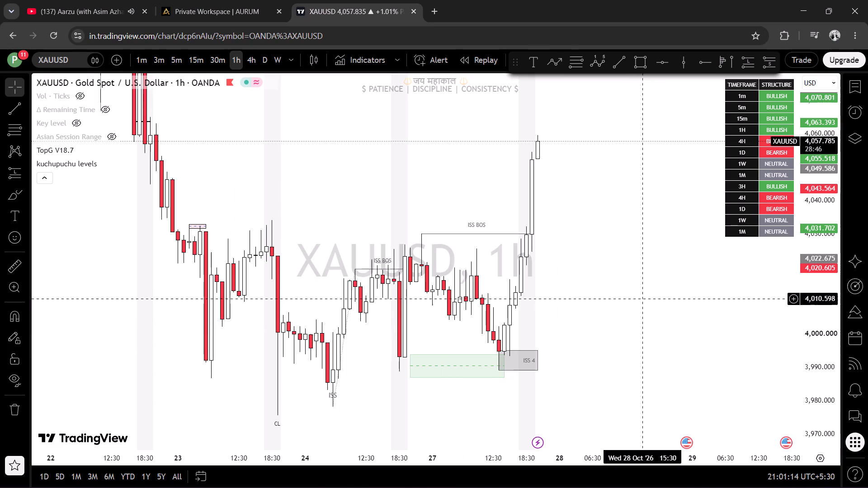
left_click_drag(643, 298, 670, 282)
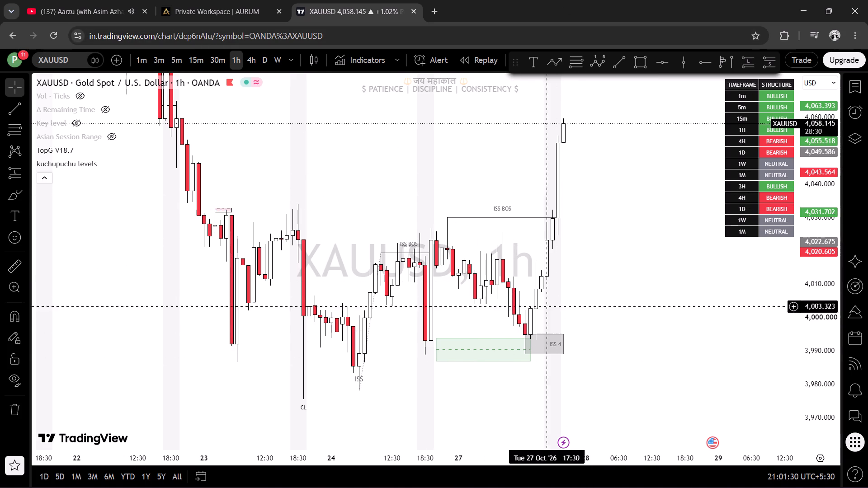
Draw a rectangle over the green demand zone, from 26 Oct 20:30 to about 27 Oct 18:30, spanning about 3,994 to 3,987.
left_click(641, 61)
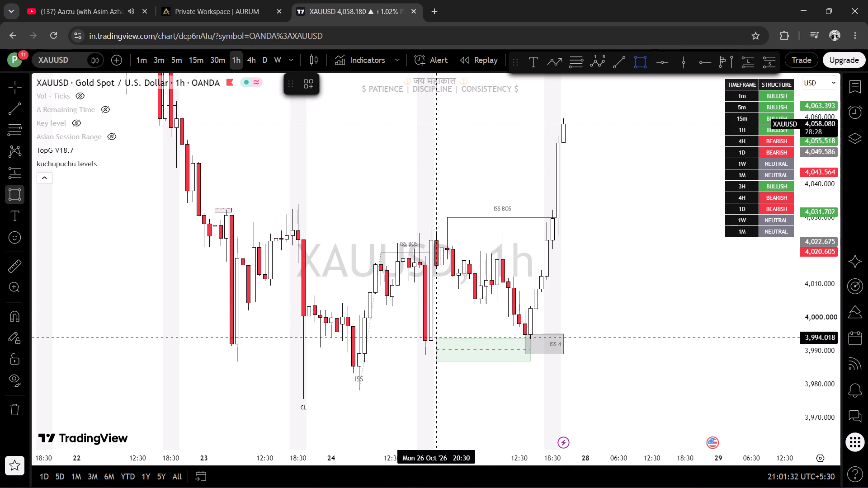
left_click(437, 337)
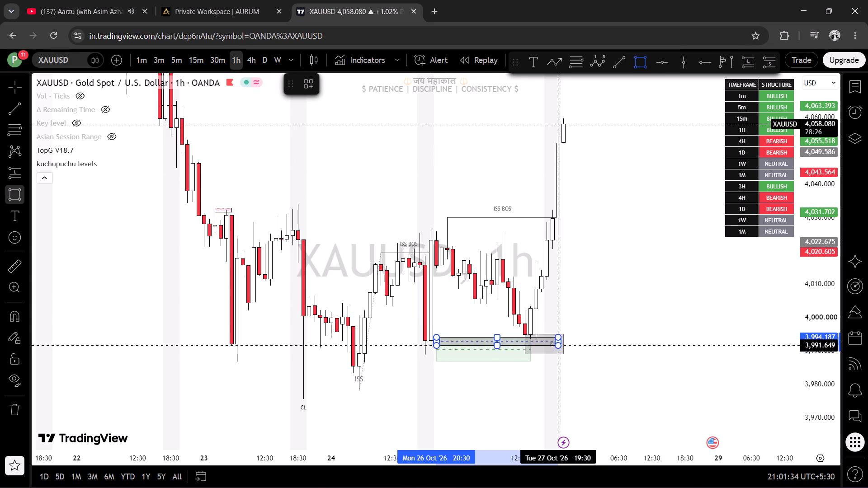
left_click(553, 362)
left_click(642, 346)
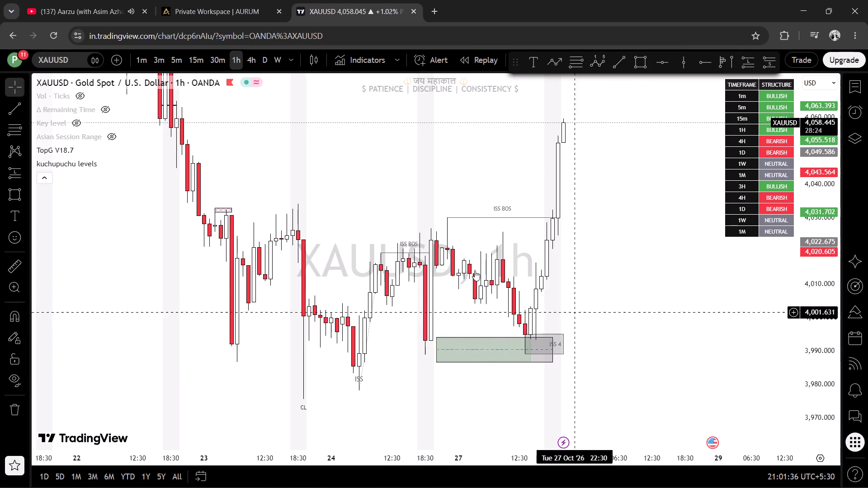
Set the chart to the 5-minute timeframe and examine the 27 October price action around the newly drawn zone.
left_click(172, 66)
scroll(381, 203, "down", 5)
scroll(540, 293, "down", 4)
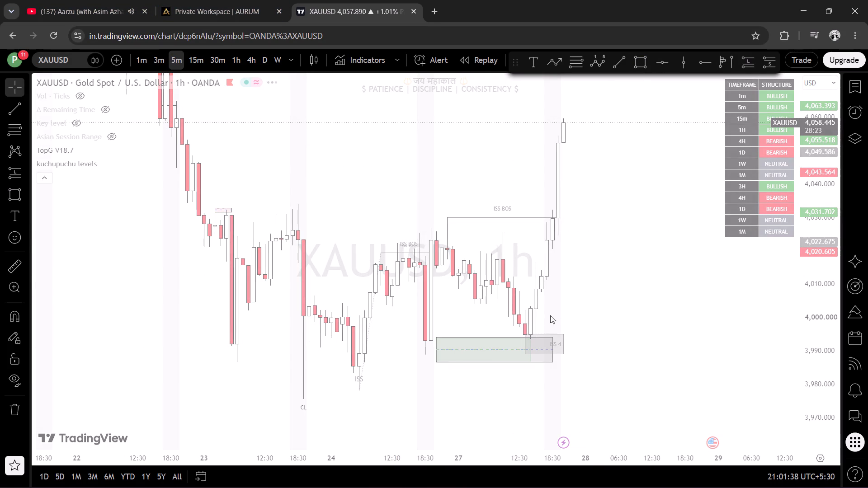
scroll(627, 343, "down", 5)
scroll(541, 269, "up", 6)
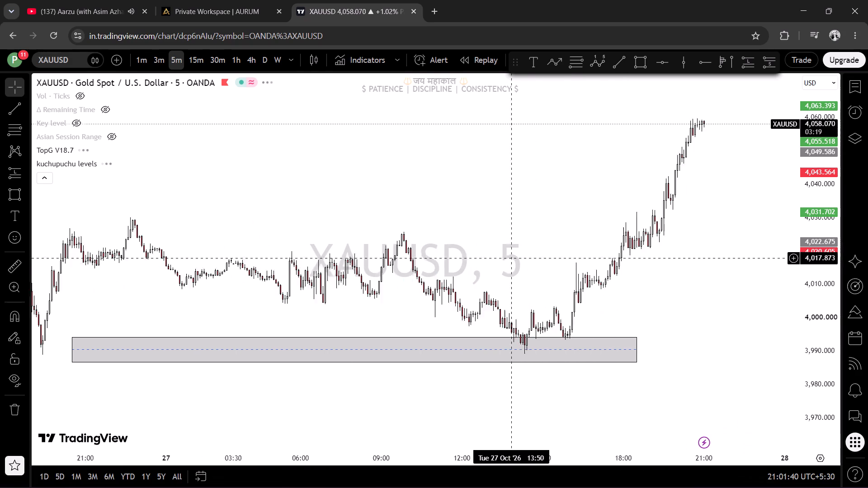
scroll(501, 256, "up", 1)
left_click_drag(822, 408, 747, 188)
left_click_drag(603, 234, 783, 100)
scroll(683, 165, "up", 7)
left_click_drag(553, 257, 485, 255)
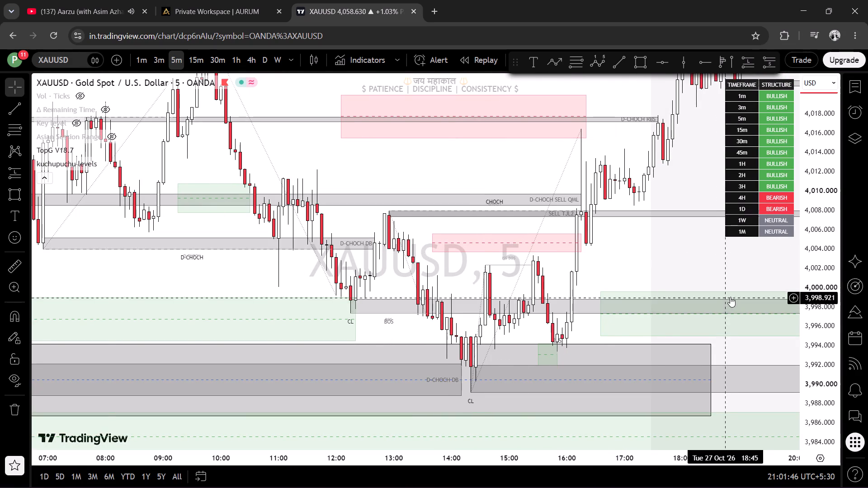
left_click_drag(666, 231, 590, 201)
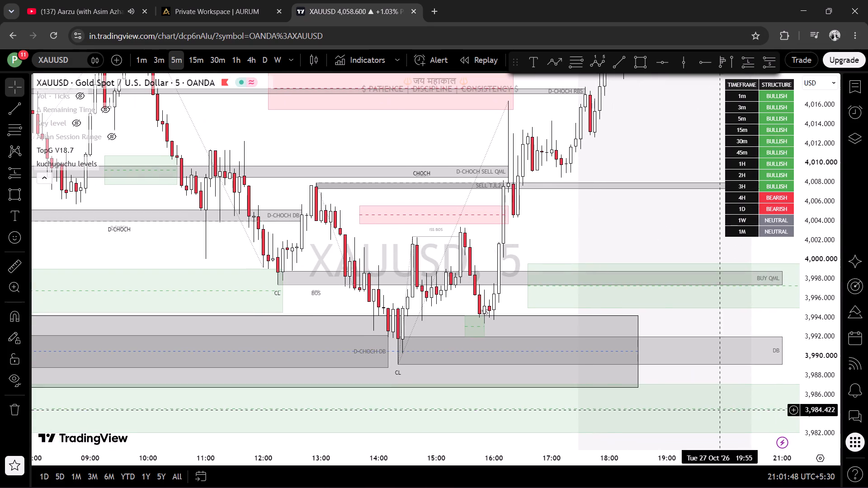
Switch to MetaTrader 5, turn off chart auto-scroll, and examine the XAUUSD M1 candles from the latest back to midday on 26 October.
left_click(672, 481)
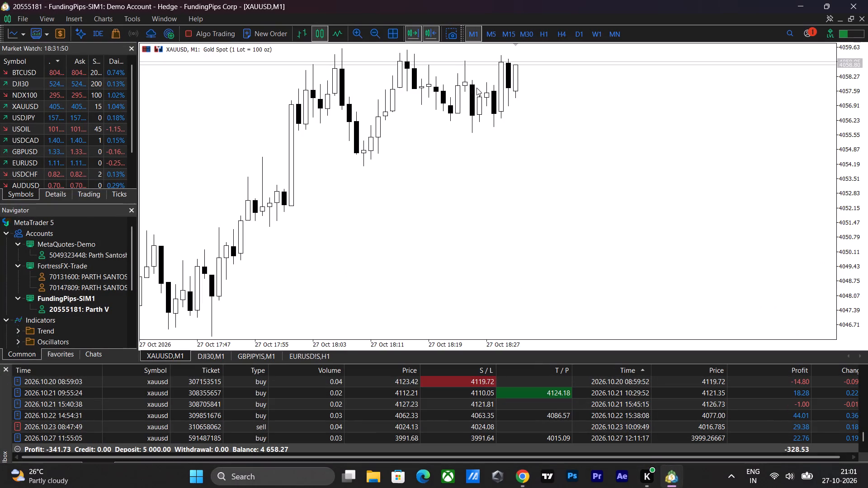
left_click(410, 32)
left_click_drag(333, 158, 506, 155)
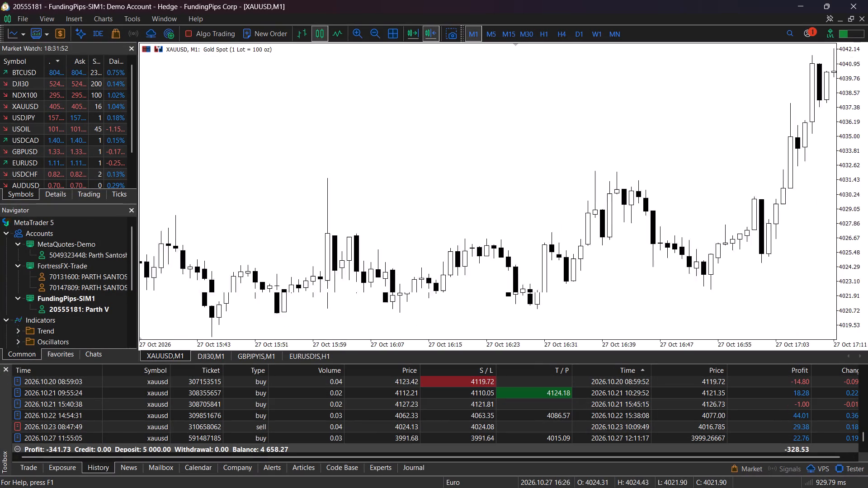
left_click_drag(506, 155, 553, 151)
left_click_drag(350, 189, 443, 169)
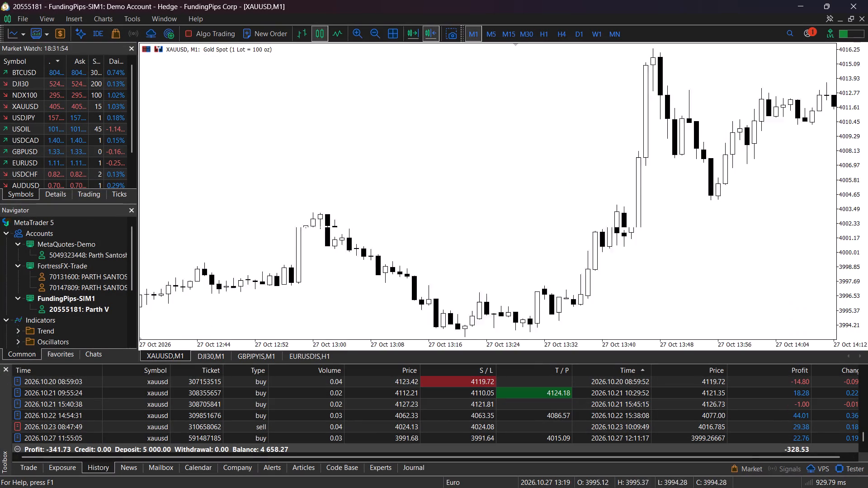
left_click_drag(443, 169, 570, 154)
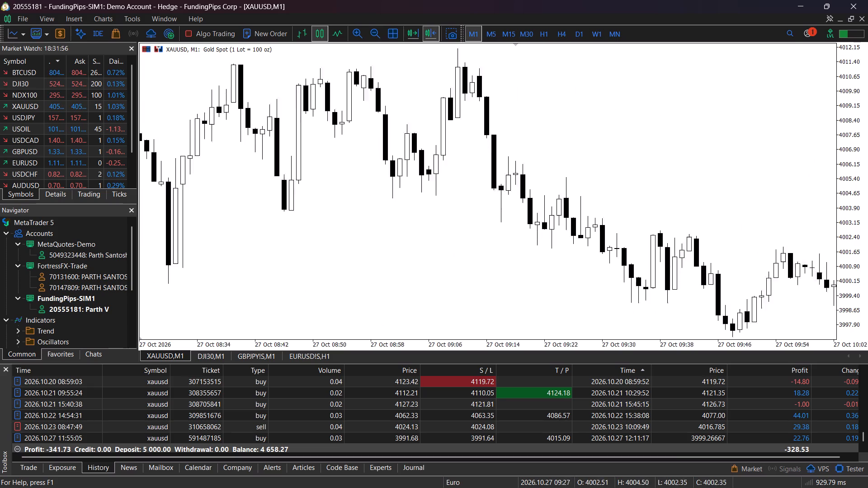
left_click_drag(570, 154, 640, 155)
left_click_drag(410, 192, 468, 182)
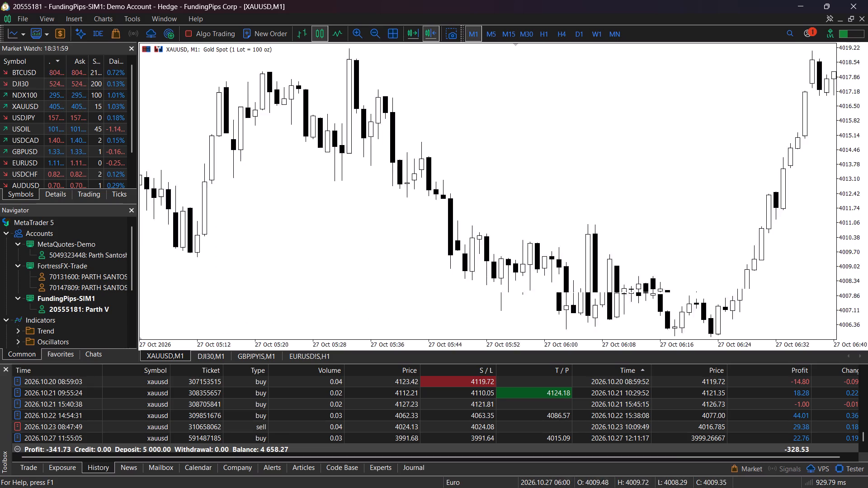
left_click_drag(468, 182, 564, 175)
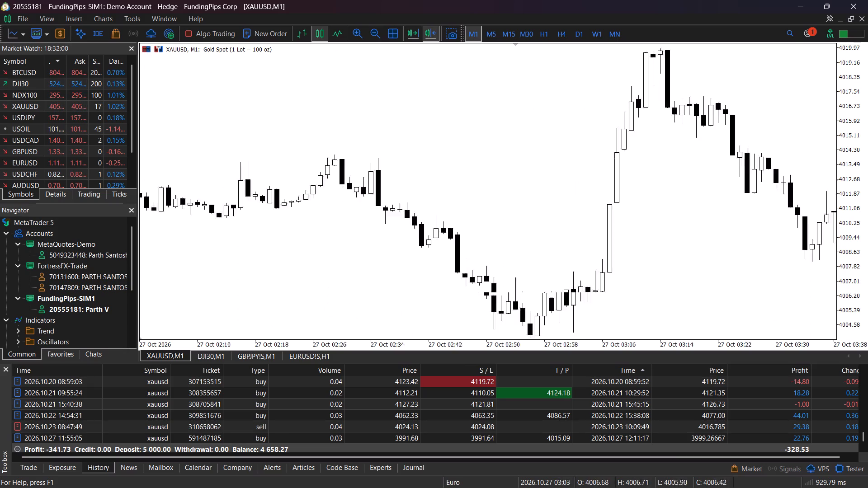
left_click_drag(564, 175, 642, 174)
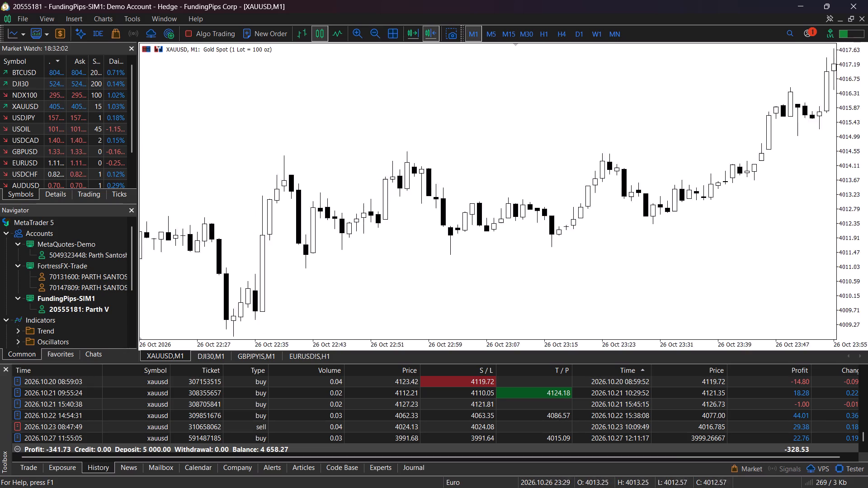
left_click_drag(642, 174, 711, 175)
left_click_drag(378, 197, 478, 193)
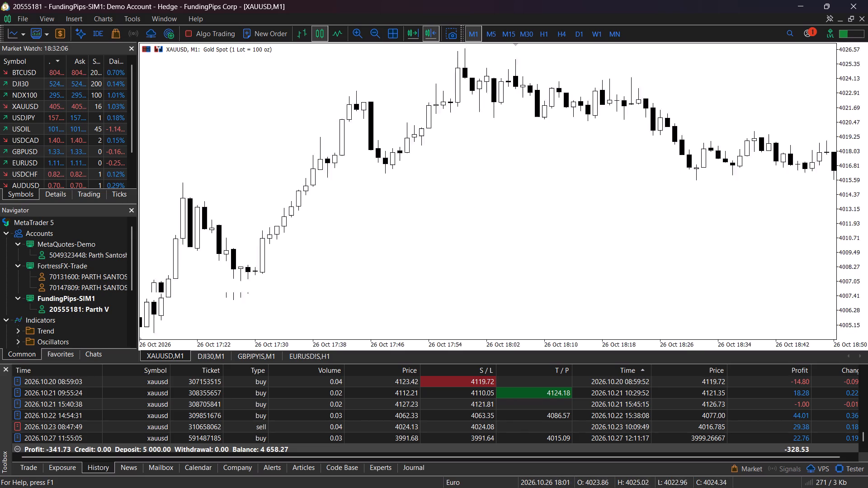
left_click_drag(478, 193, 569, 189)
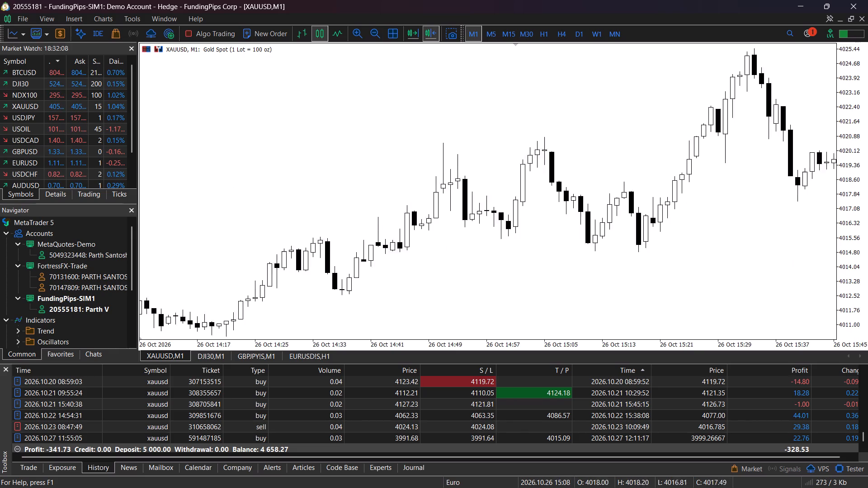
left_click_drag(569, 189, 604, 187)
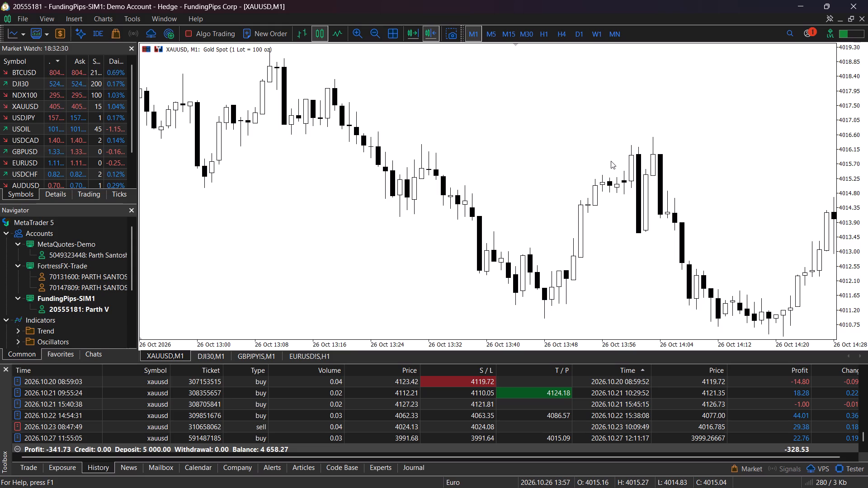
left_click_drag(444, 198, 458, 196)
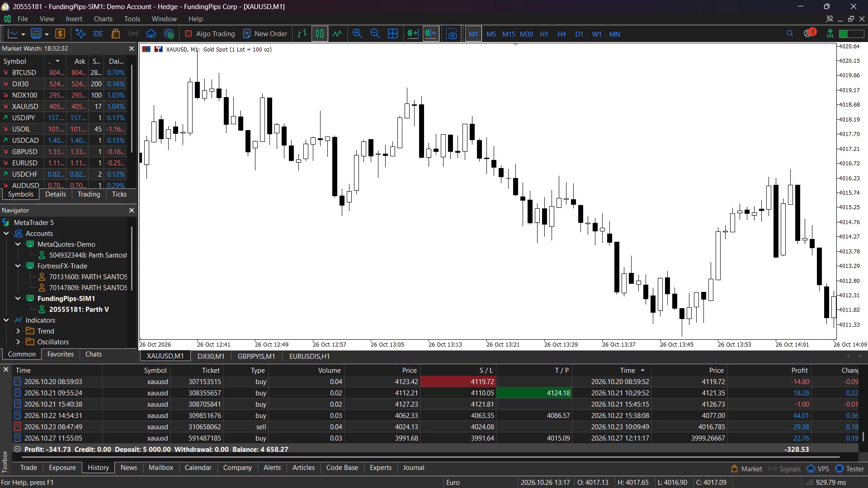
left_click_drag(458, 196, 467, 196)
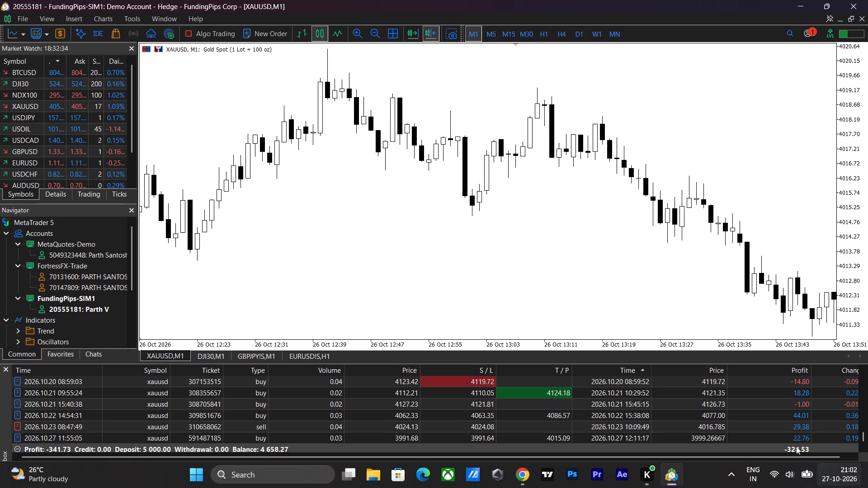
Examine the XAUUSD M1 price action forward from the 26 October afternoon to the morning of 27 October.
left_click_drag(715, 223, 433, 221)
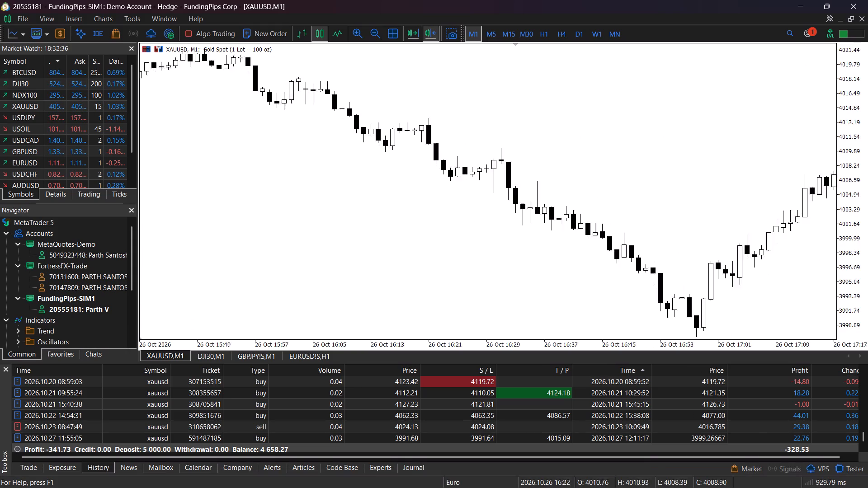
left_click_drag(433, 221, 374, 220)
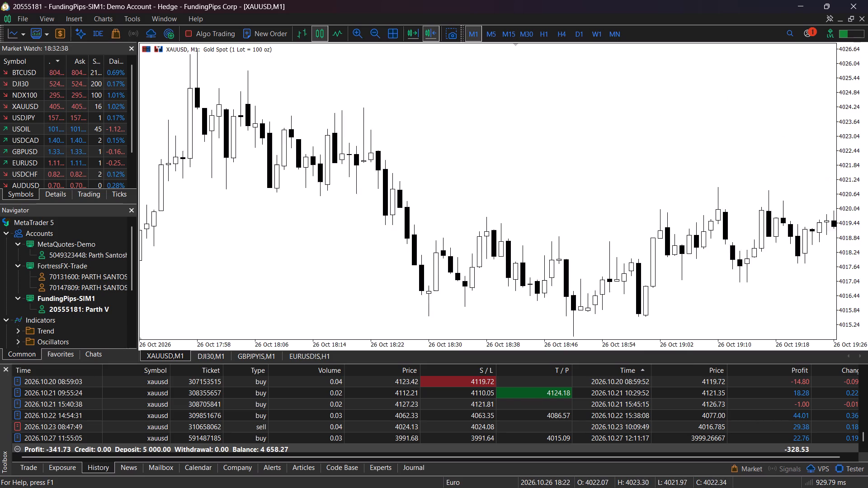
left_click_drag(374, 220, 371, 220)
left_click_drag(581, 230, 511, 224)
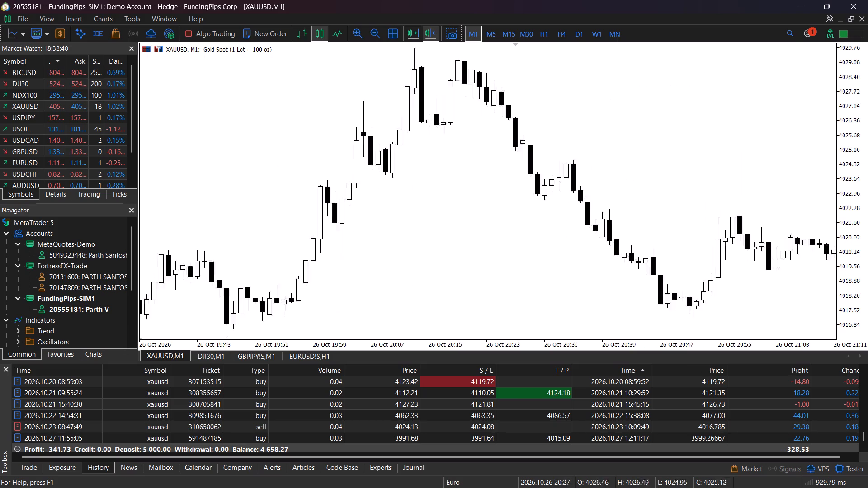
left_click_drag(511, 224, 456, 222)
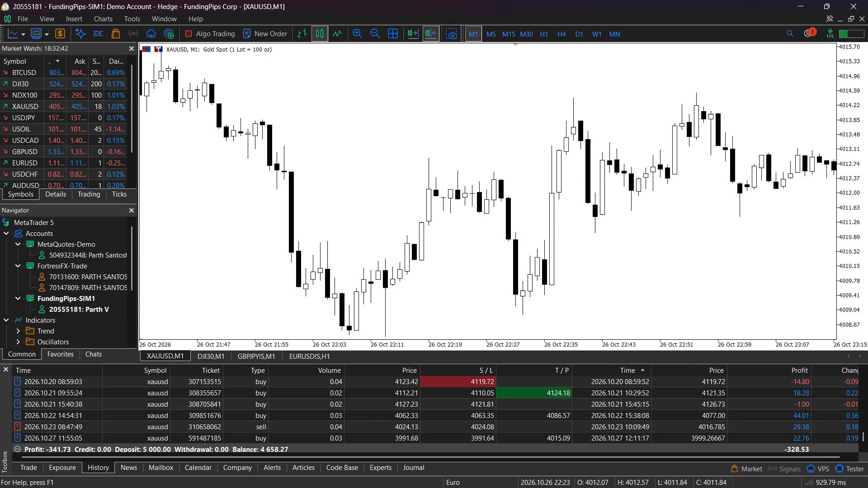
left_click_drag(456, 222, 443, 222)
left_click_drag(700, 197, 644, 197)
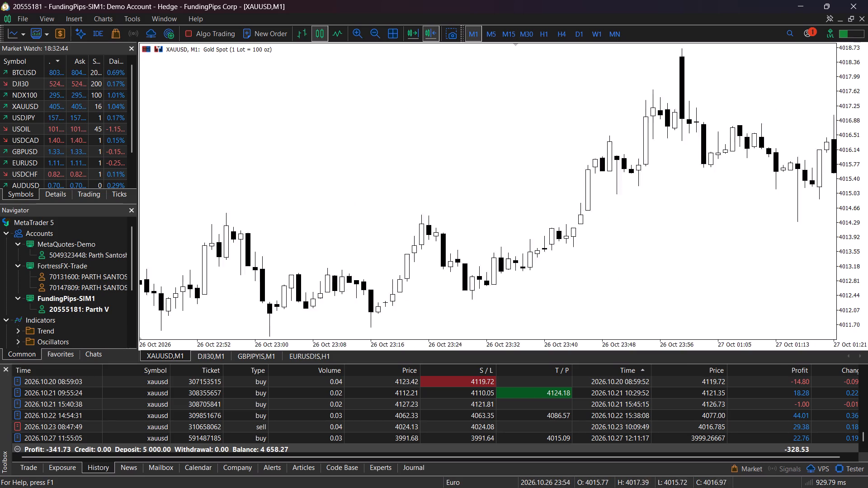
left_click_drag(644, 197, 600, 197)
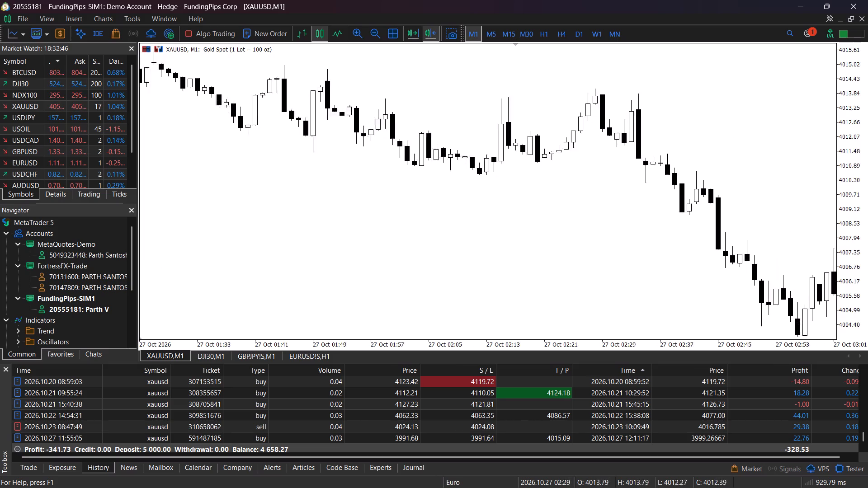
left_click_drag(600, 197, 548, 197)
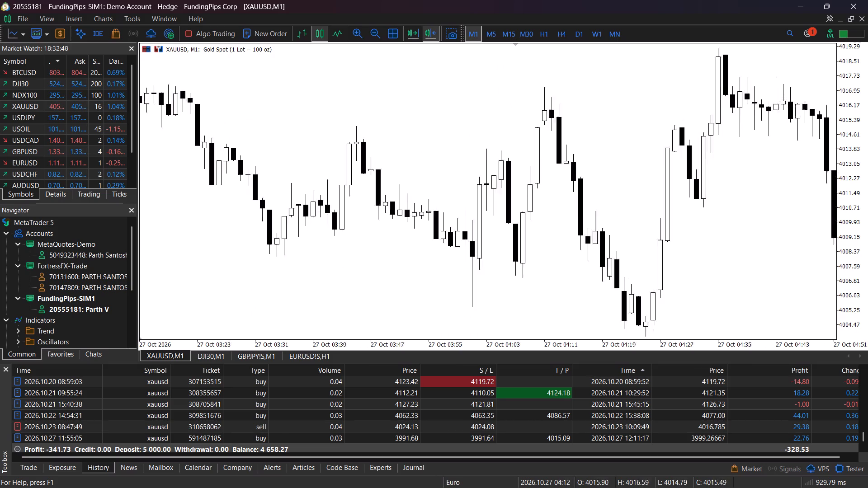
left_click_drag(548, 197, 486, 197)
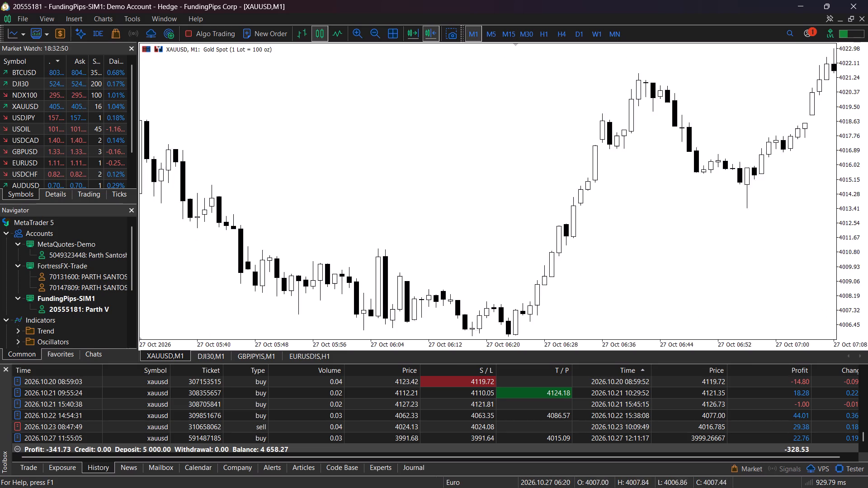
left_click_drag(486, 197, 399, 198)
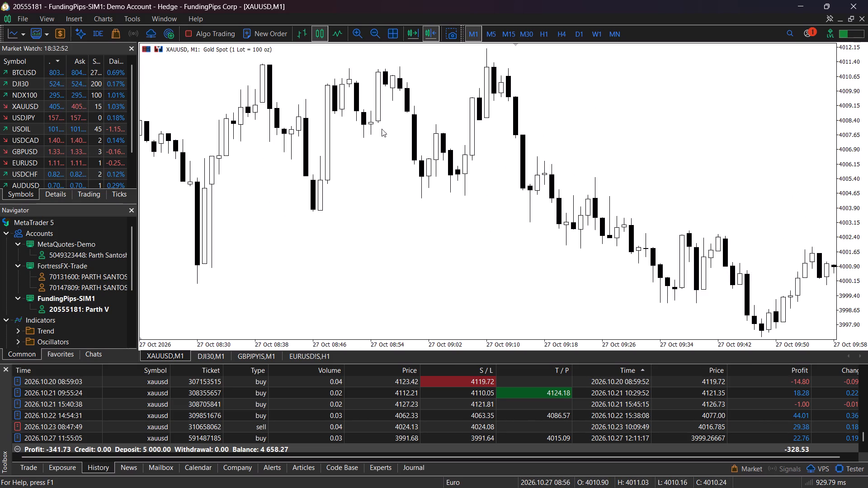
Set the XAUUSD chart to M5 and examine price action back to the trade markers on 23 October.
left_click(485, 33)
left_click_drag(334, 201, 378, 200)
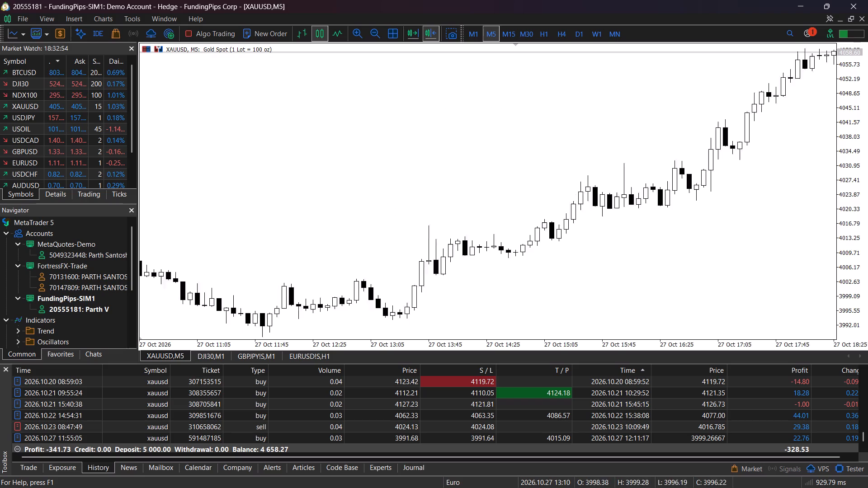
left_click_drag(378, 200, 463, 192)
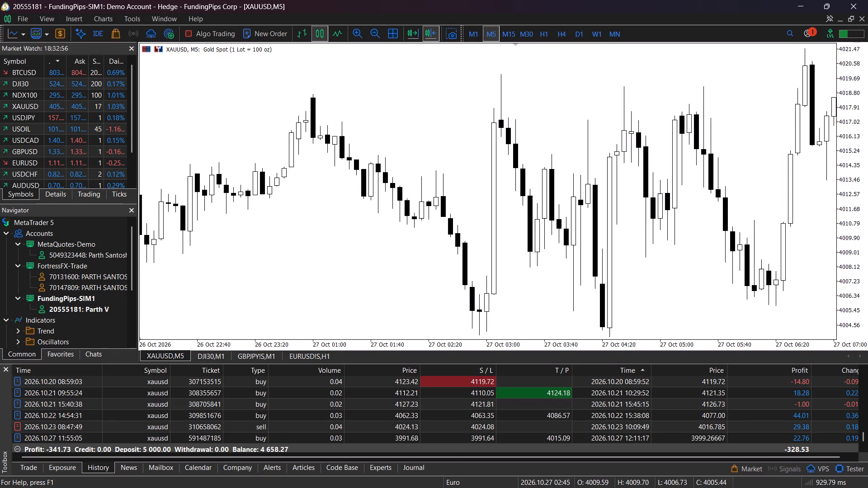
left_click_drag(463, 192, 495, 191)
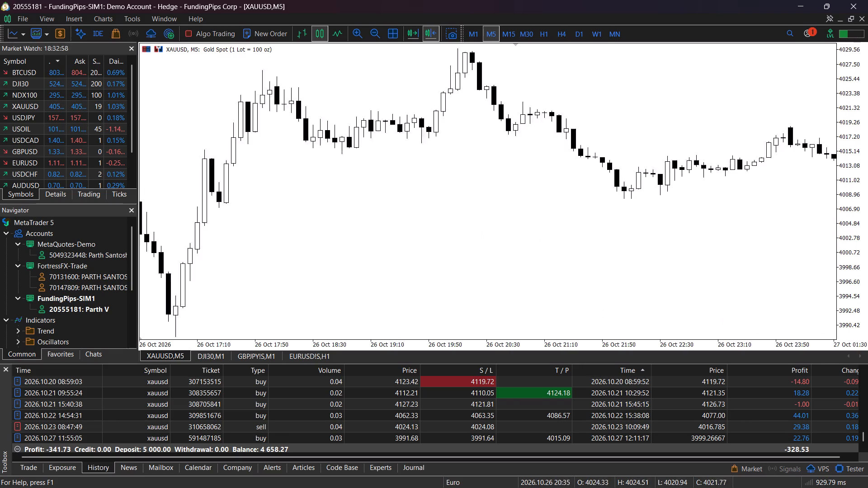
left_click_drag(495, 191, 561, 189)
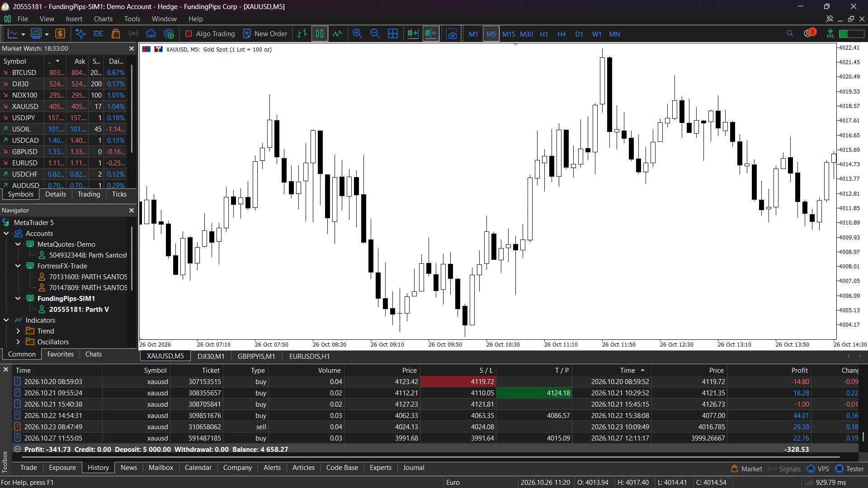
left_click_drag(561, 189, 632, 187)
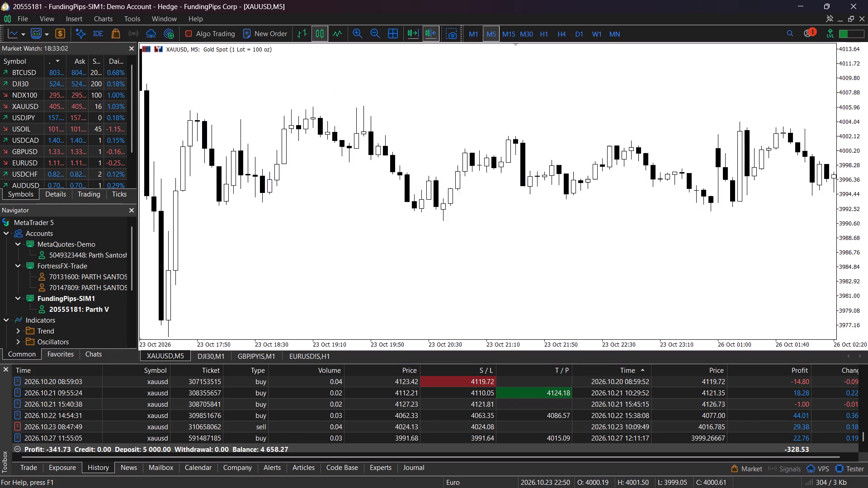
left_click_drag(632, 187, 700, 188)
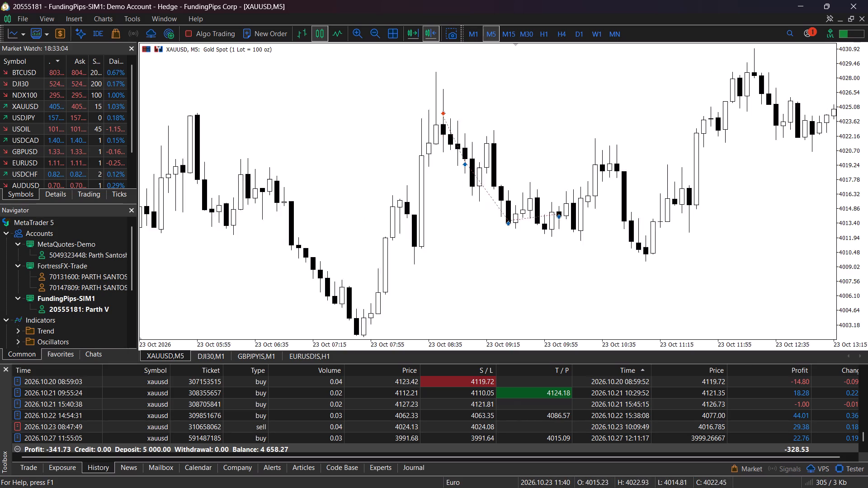
left_click_drag(700, 188, 722, 188)
Examine the M5 price action forward from the 23 October trade markers to the morning of 26 October.
left_click_drag(857, 180, 838, 78)
left_click_drag(794, 142, 659, 162)
left_click(576, 183)
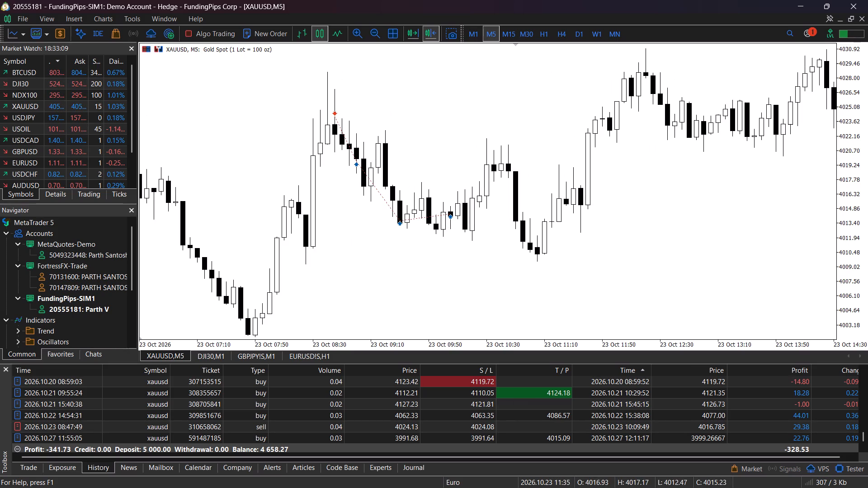
left_click_drag(769, 174, 437, 195)
left_click_drag(709, 178, 260, 197)
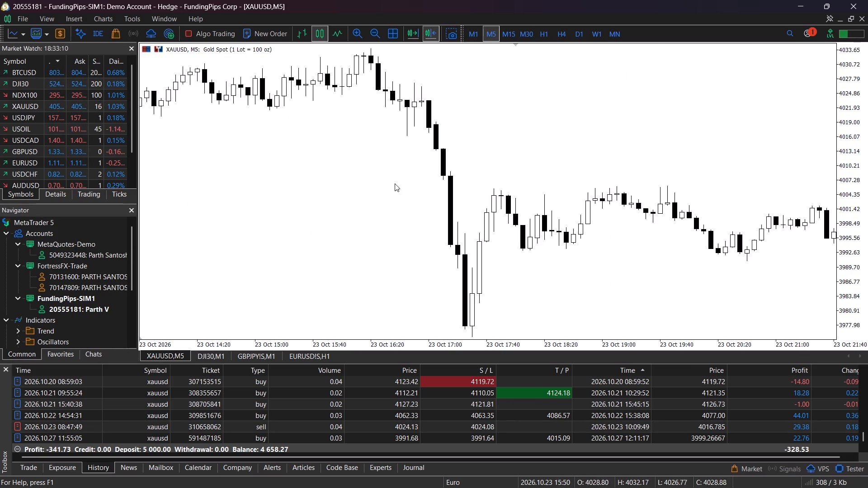
left_click_drag(679, 161, 151, 186)
left_click_drag(640, 156, 269, 182)
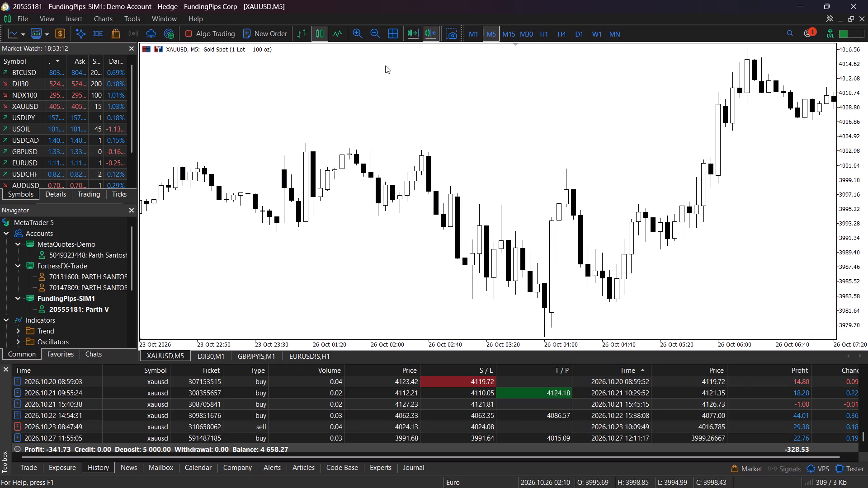
Return the M5 chart to the latest candle and examine the 27 October price action back to the evening of 26 October.
left_click(418, 38)
left_click(411, 38)
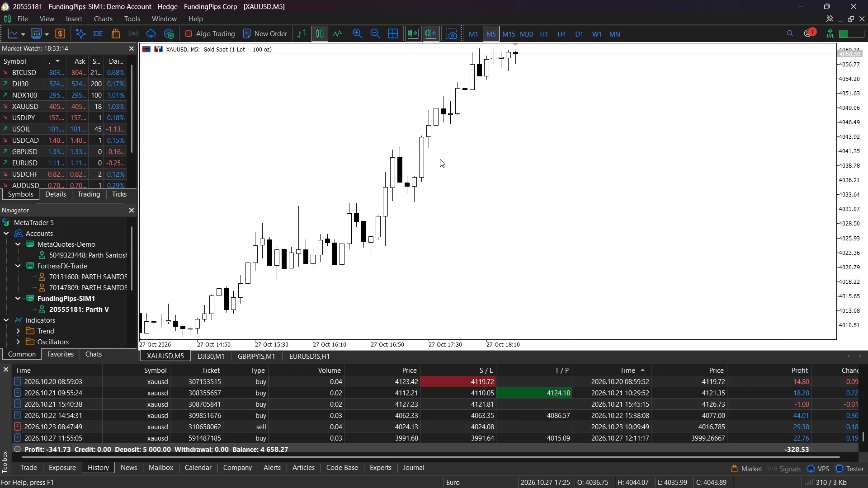
left_click_drag(416, 202, 564, 190)
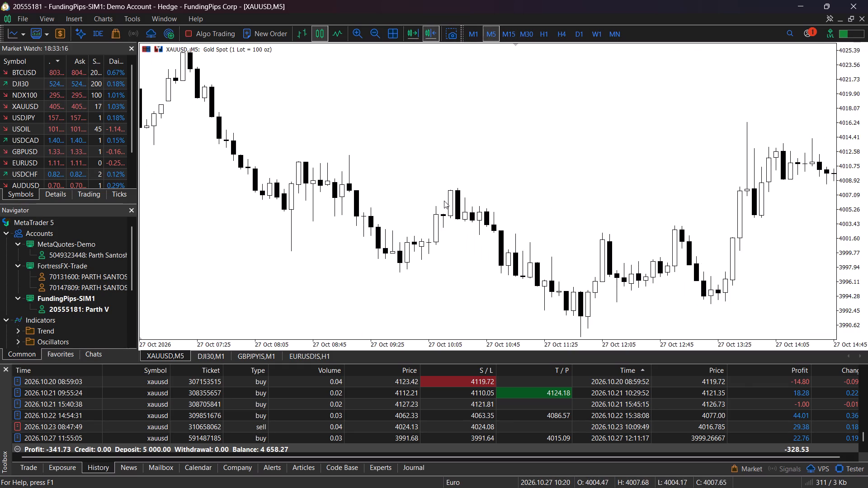
left_click_drag(439, 201, 476, 196)
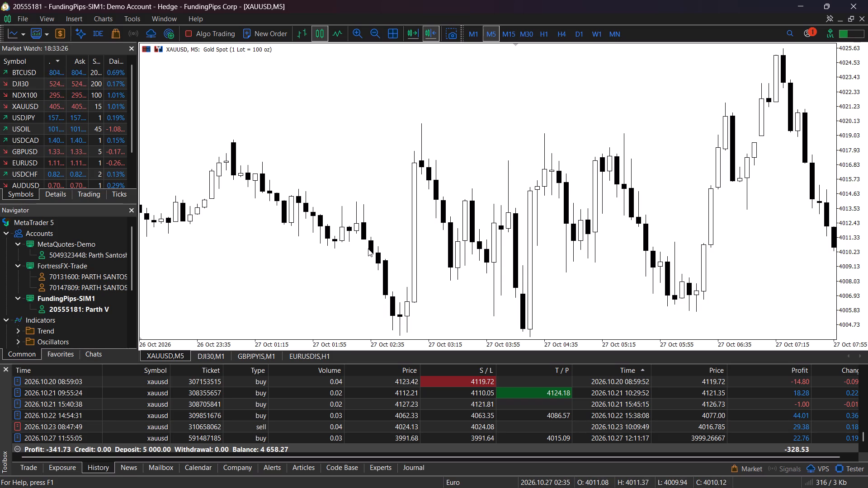
left_click_drag(368, 249, 393, 245)
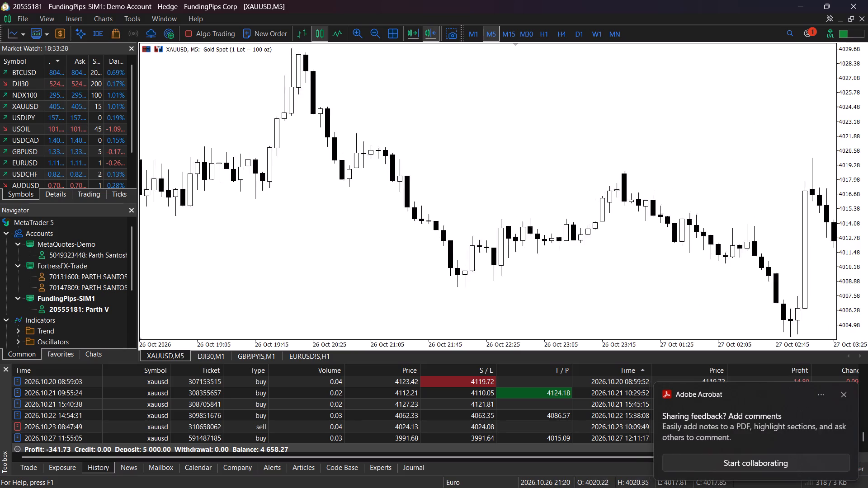
left_click_drag(393, 245, 401, 243)
Dismiss the Adobe Acrobat notification.
left_click(840, 393)
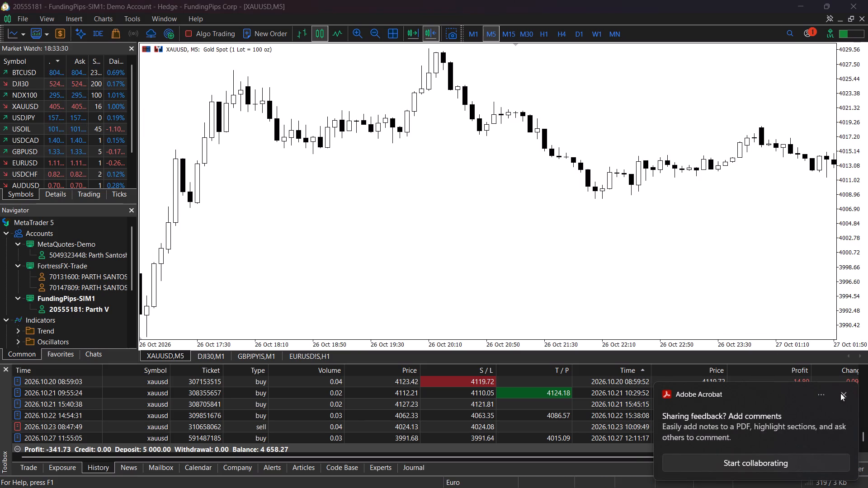
Examine the XAUUSD M5 price action back from the evening to the early morning of 26 October.
left_click_drag(439, 258, 482, 256)
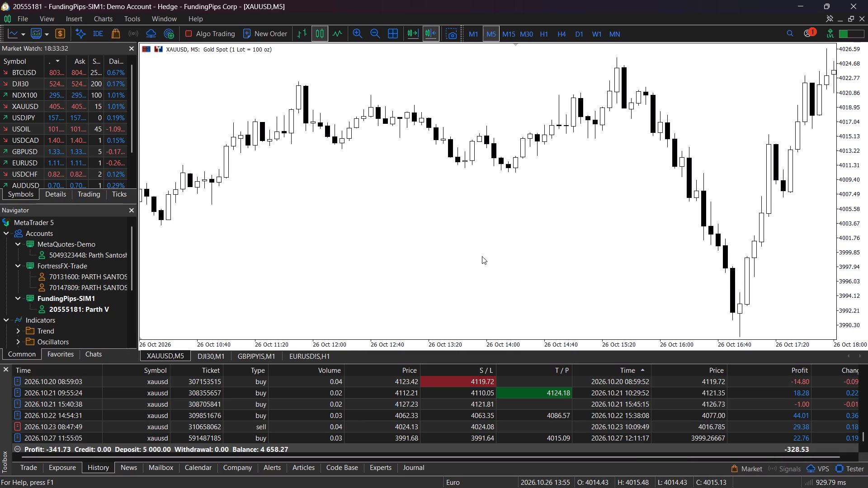
left_click_drag(476, 261, 485, 261)
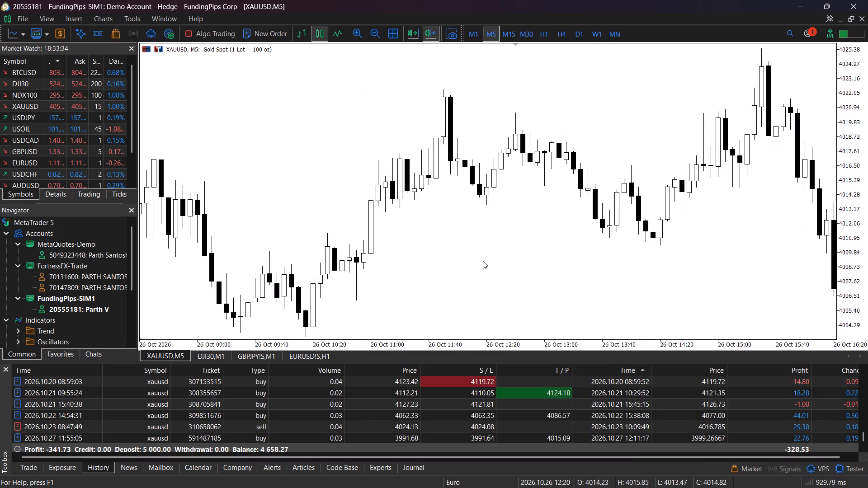
left_click_drag(482, 261, 496, 261)
left_click_drag(463, 267, 496, 267)
left_click_drag(425, 270, 448, 267)
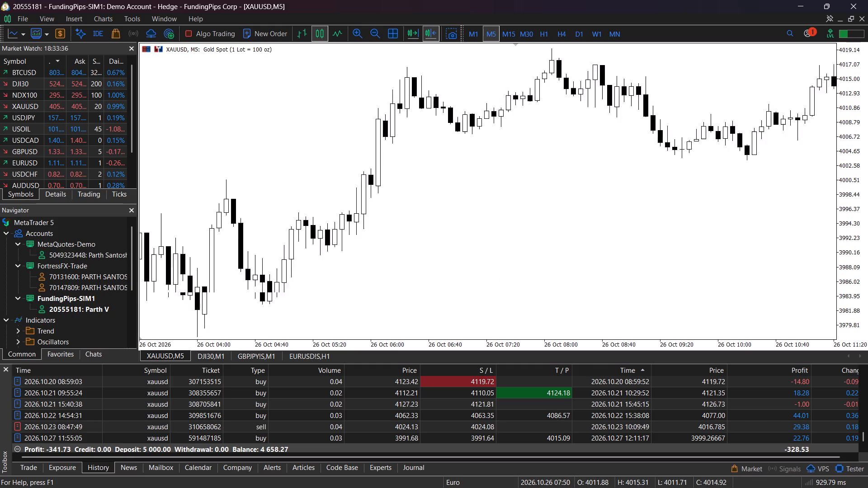
left_click_drag(448, 267, 462, 265)
Examine the M5 price action forward to the afternoon of 27 October and back to that day's early morning.
left_click_drag(752, 254, 65, 277)
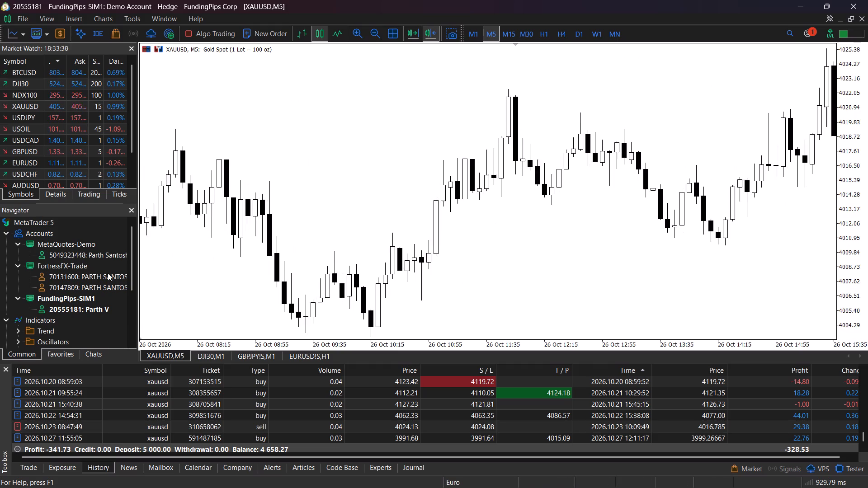
left_click_drag(670, 245, 112, 260)
left_click_drag(619, 231, 18, 262)
left_click_drag(626, 216, 58, 239)
left_click_drag(634, 203, 123, 215)
left_click_drag(648, 194, 90, 213)
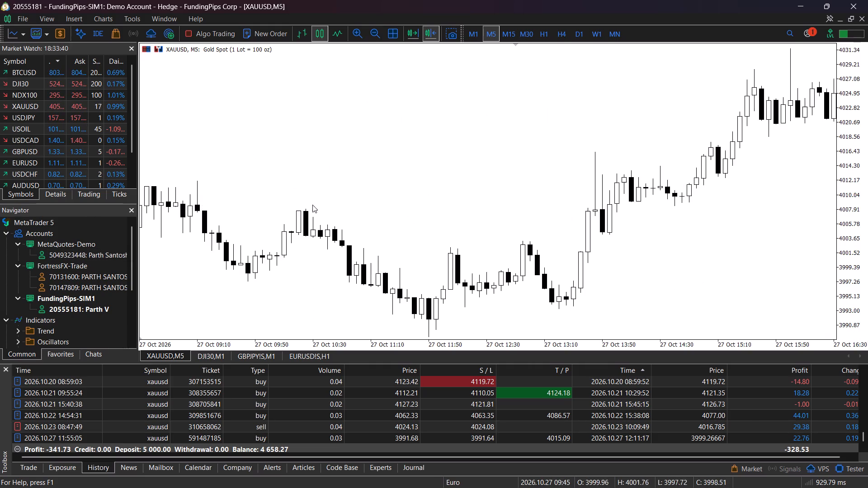
left_click_drag(350, 214, 539, 212)
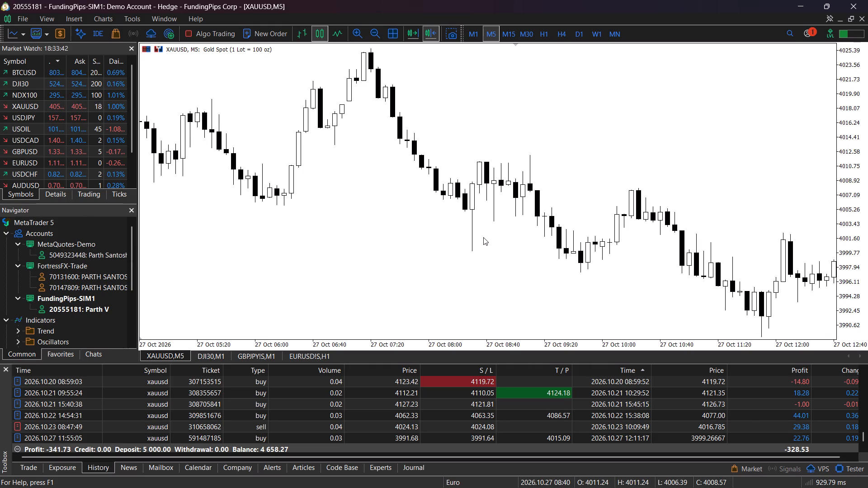
left_click_drag(486, 237, 522, 236)
Close the MetaTrader 5 terminal.
left_click(867, 0)
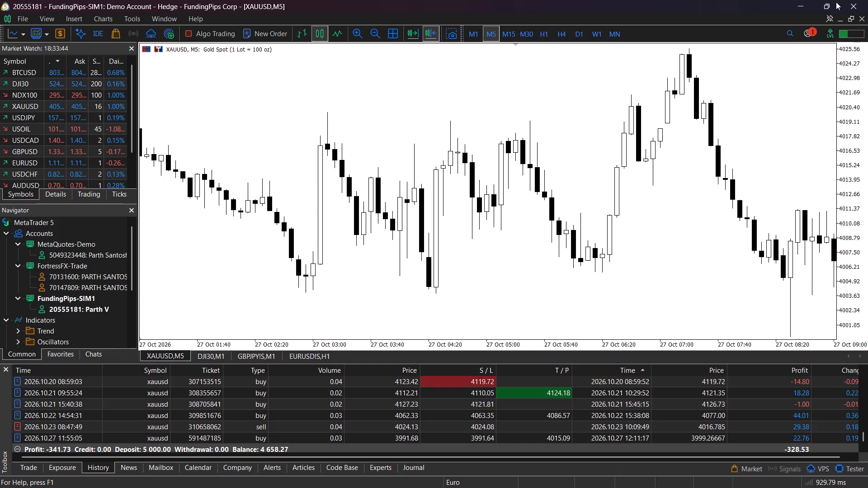
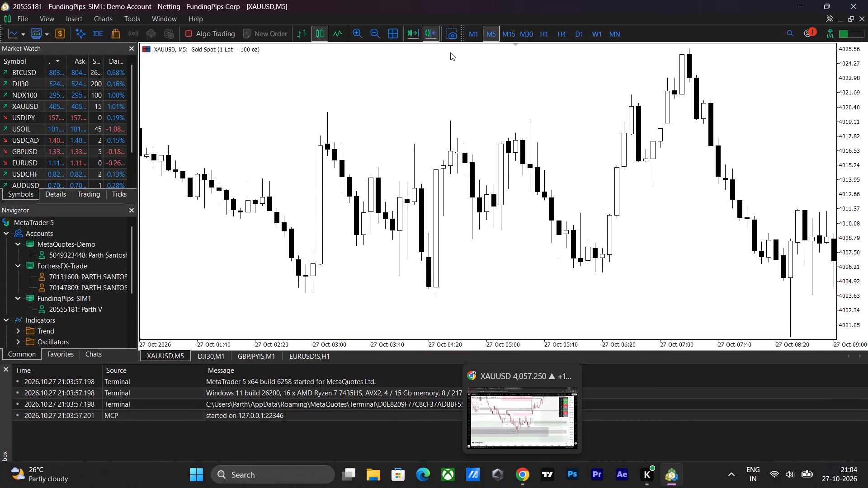
Locate the 27 October XAUUSD buy trade from the account history on the M5 chart and examine its entry and exits.
left_click(407, 32)
left_click(407, 34)
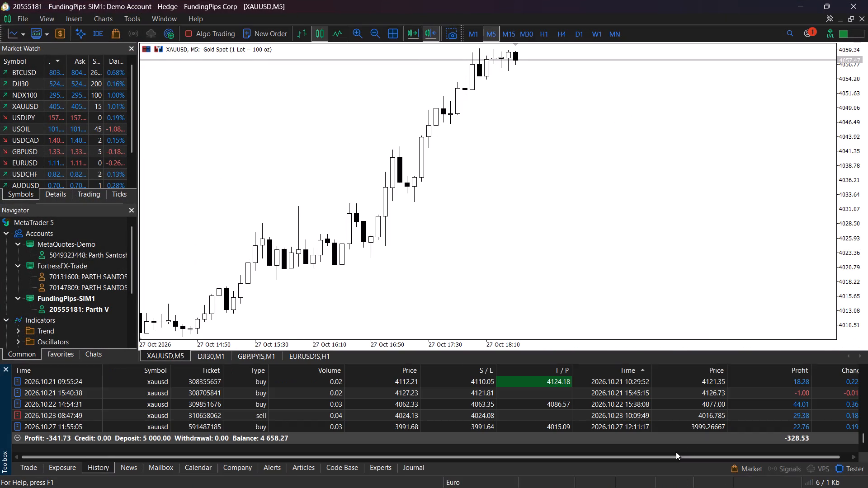
left_click(675, 427)
left_click(671, 420)
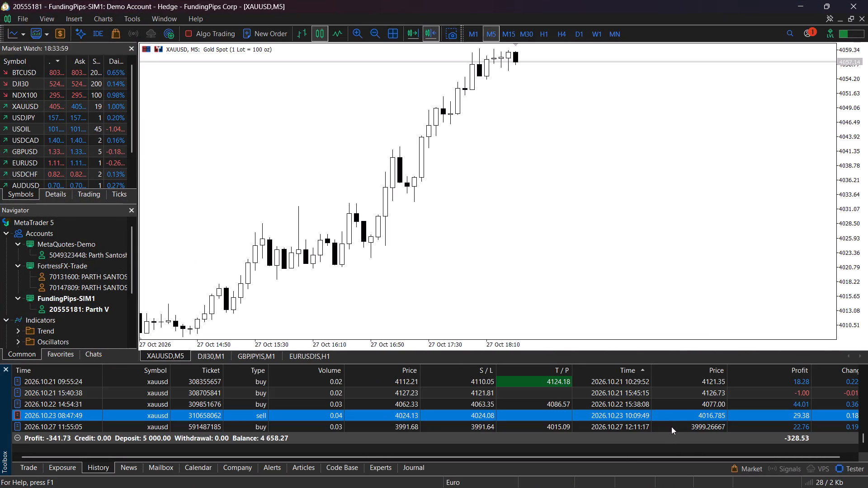
left_click(671, 427)
left_click_drag(473, 258, 523, 259)
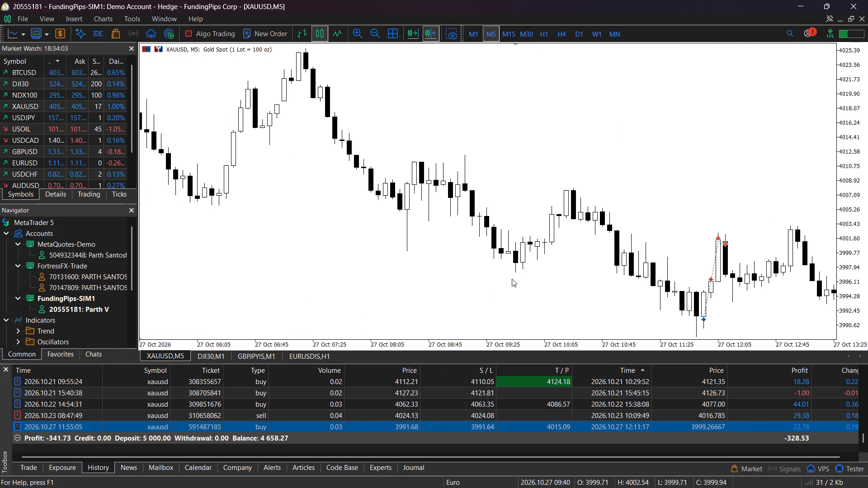
left_click_drag(760, 274, 734, 264)
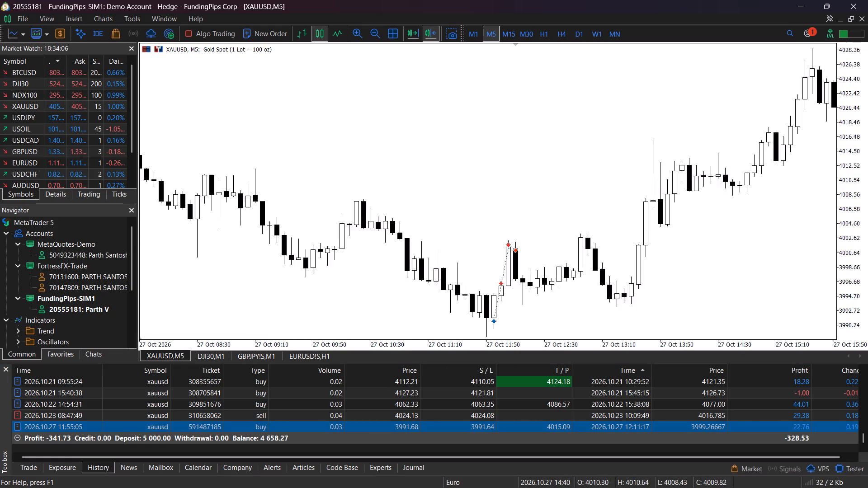
left_click_drag(734, 264, 738, 263)
left_click_drag(848, 288, 837, 262)
left_click_drag(748, 279, 736, 269)
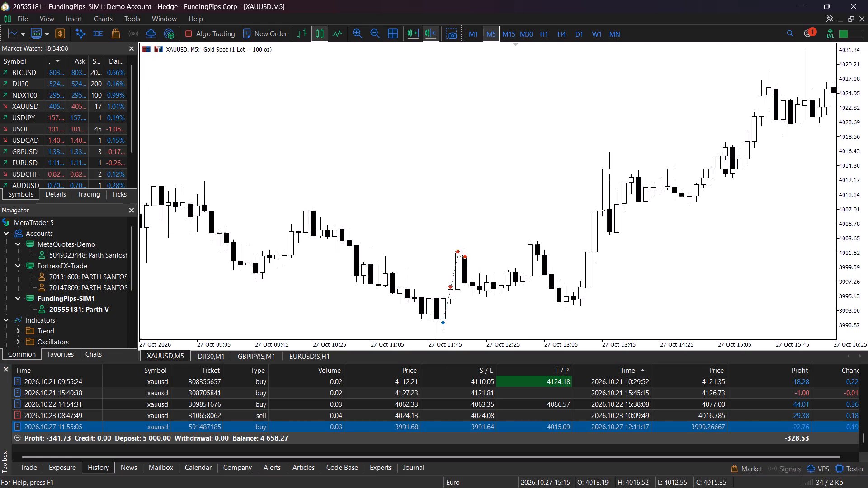
left_click_drag(736, 269, 738, 268)
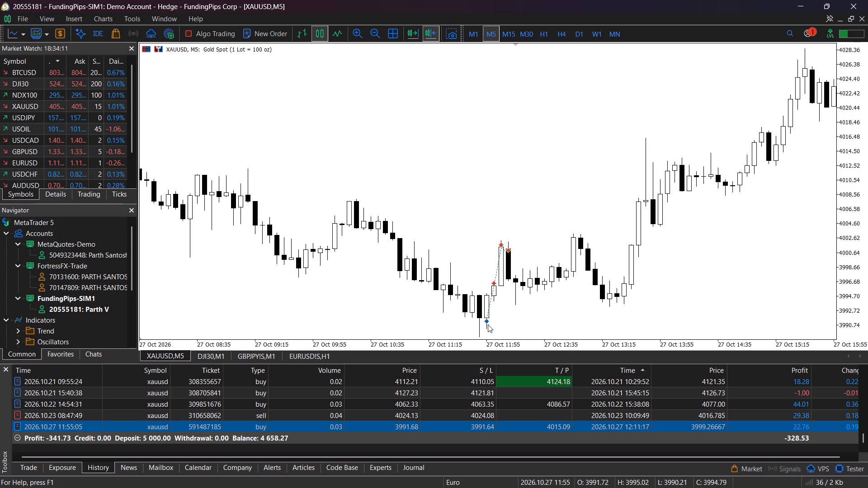
left_click(486, 324)
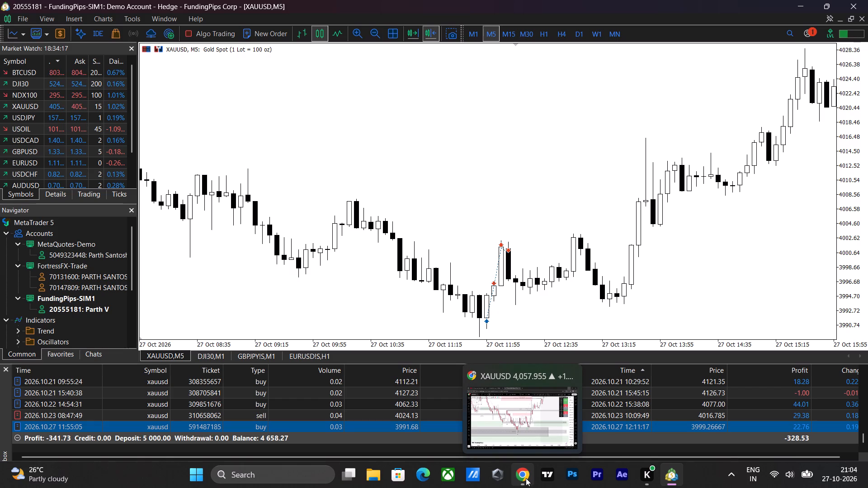
Switch to the TradingView XAUUSD 5-minute chart and compare the trade's entry candle with the one in MT5.
left_click(526, 478)
scroll(452, 302, "up", 1)
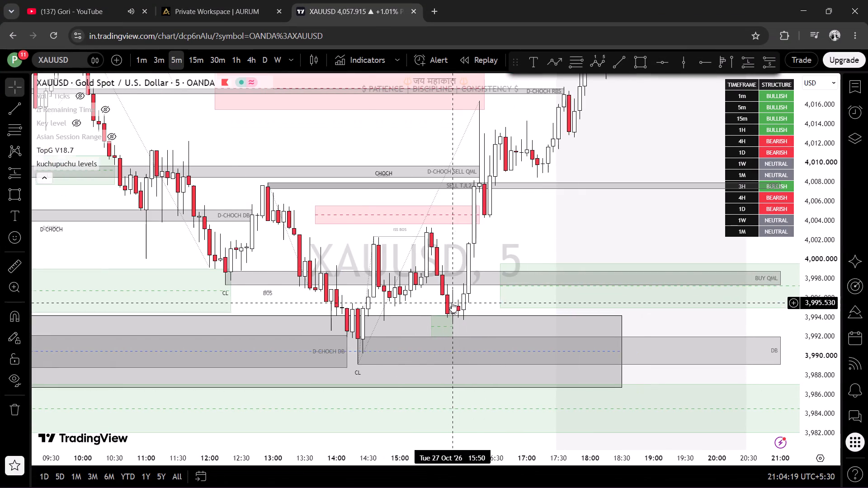
left_click_drag(373, 243, 410, 248)
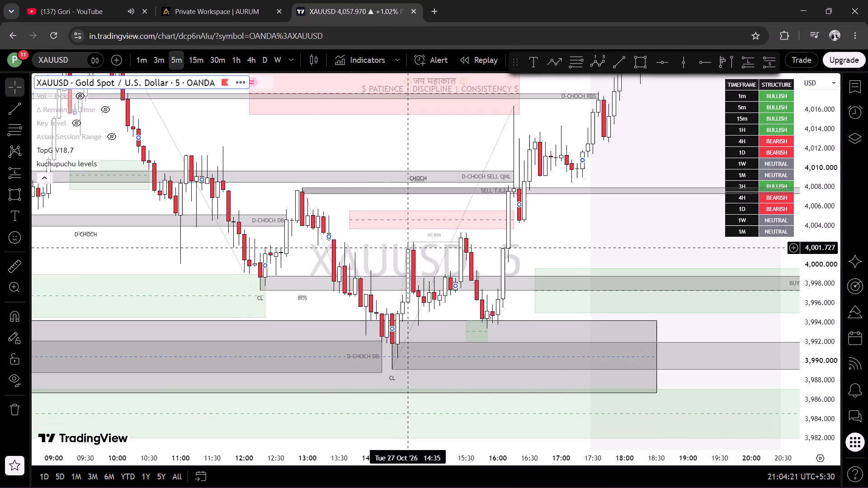
left_click_drag(410, 248, 431, 233)
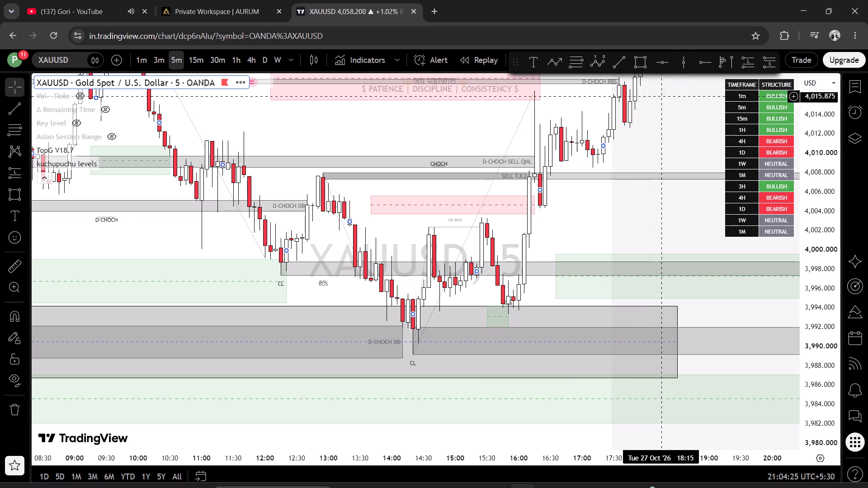
left_click(677, 475)
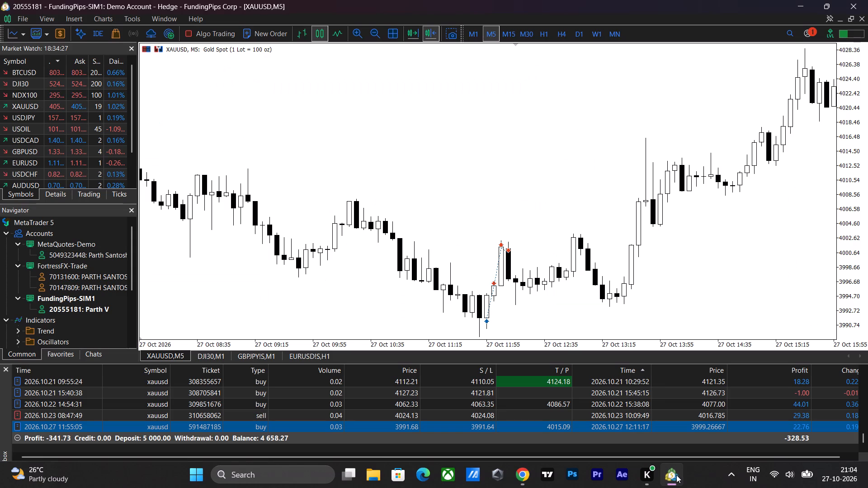
left_click(674, 475)
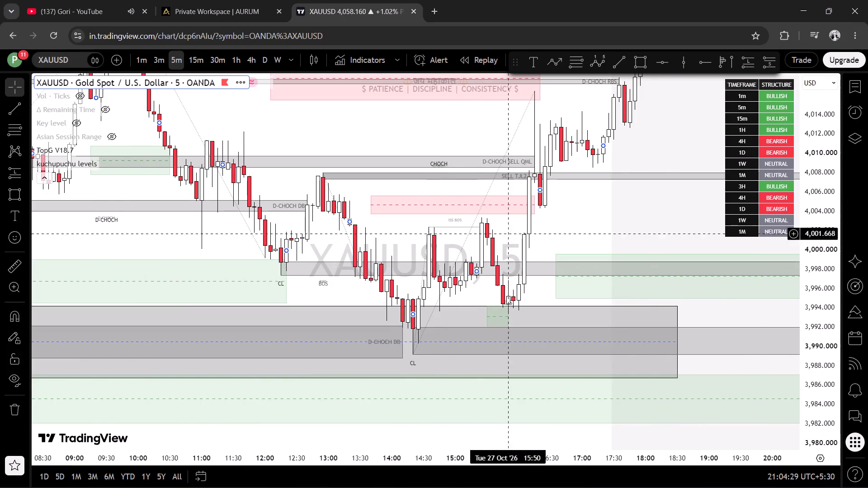
Place a long position at 14:25 on 27 October with entry about 3,991.85 and stop about 3,986.73, inside the grey zone.
left_click(754, 55)
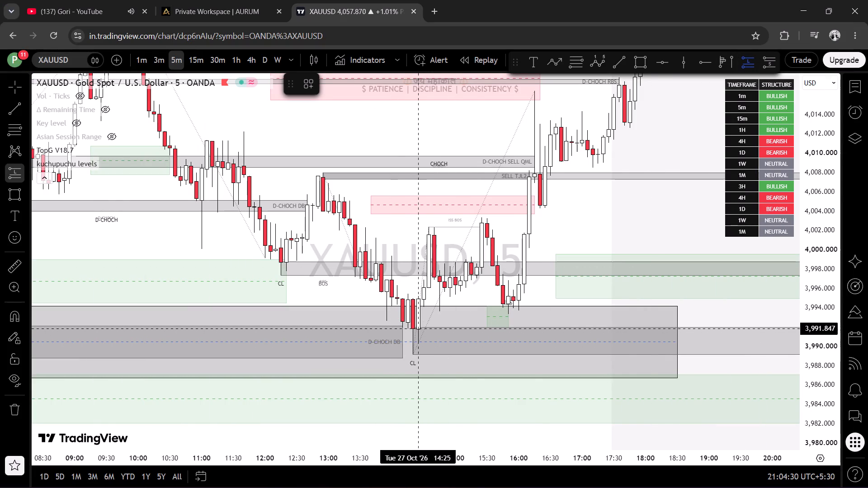
left_click(418, 328)
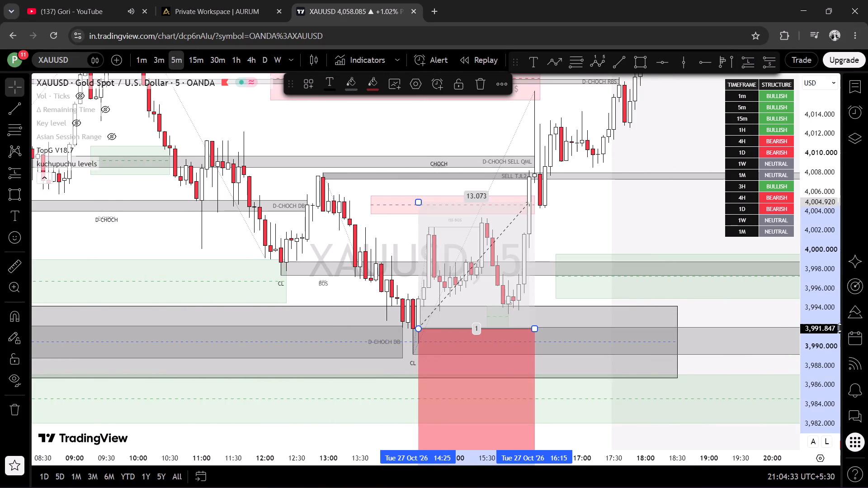
left_click_drag(834, 343, 814, 374)
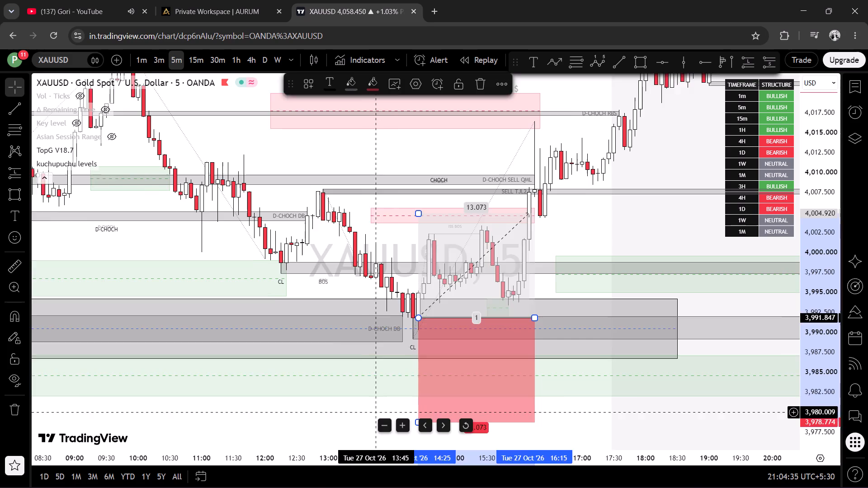
left_click_drag(375, 404, 349, 372)
left_click_drag(393, 392, 394, 343)
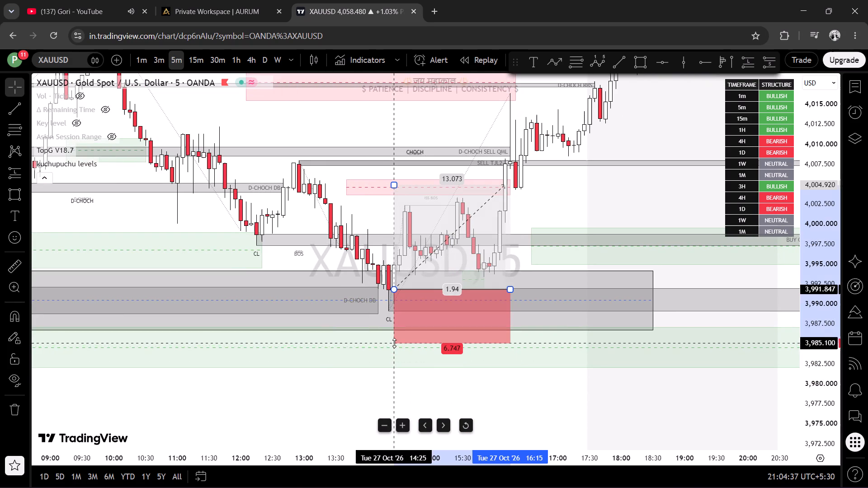
left_click_drag(394, 343, 401, 330)
scroll(404, 331, "down", 3)
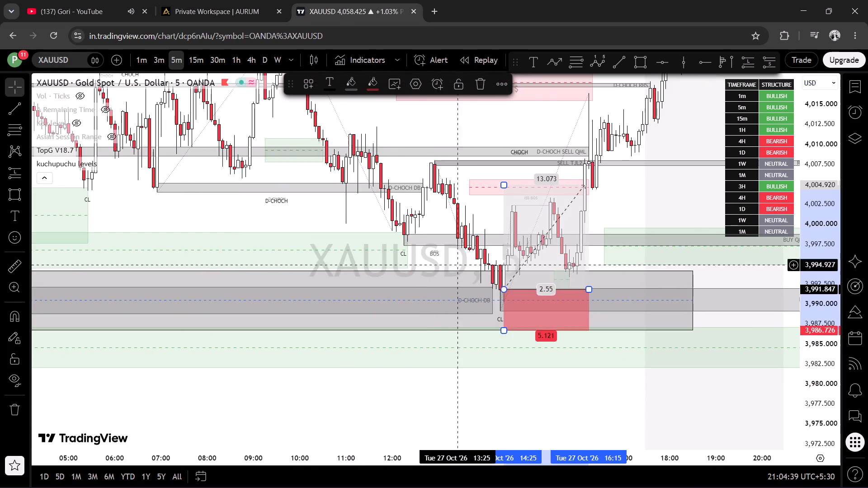
left_click_drag(457, 194, 425, 203)
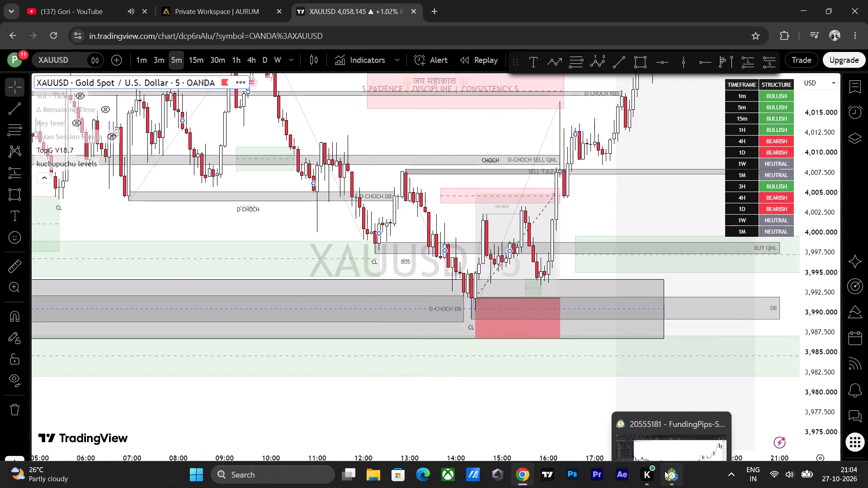
After rechecking the trade in MT5, adjust the long position to target about 4,001.64, end time 15:40 and stop about 3,986.94.
left_click(669, 474)
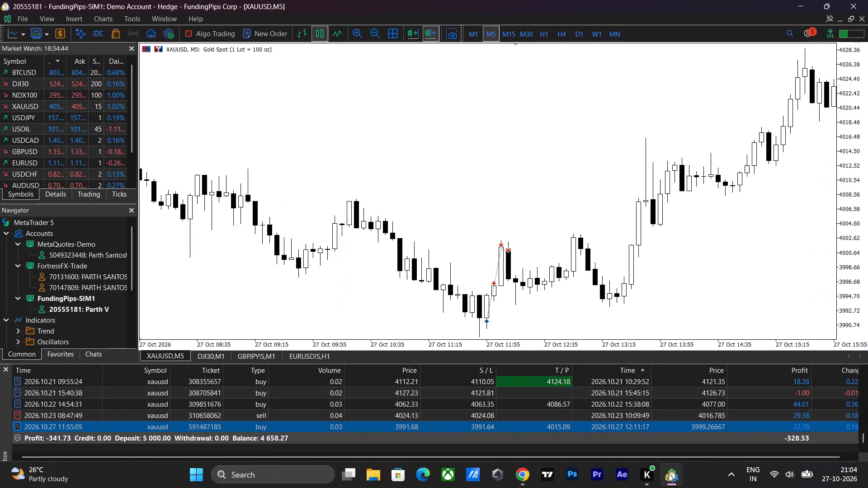
left_click(670, 474)
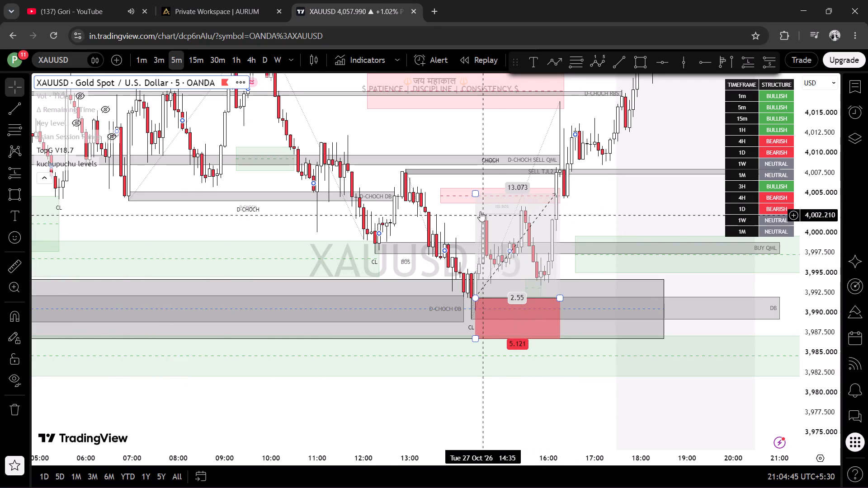
left_click_drag(476, 195, 478, 220)
left_click_drag(560, 295, 533, 296)
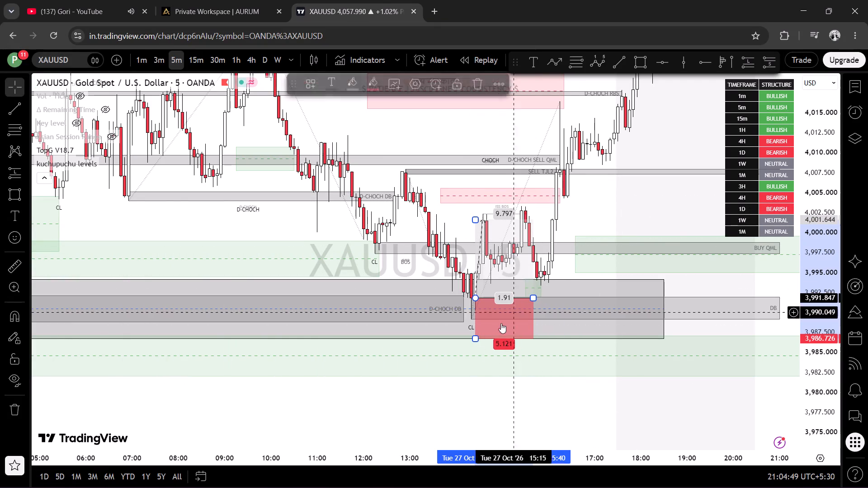
left_click(474, 340)
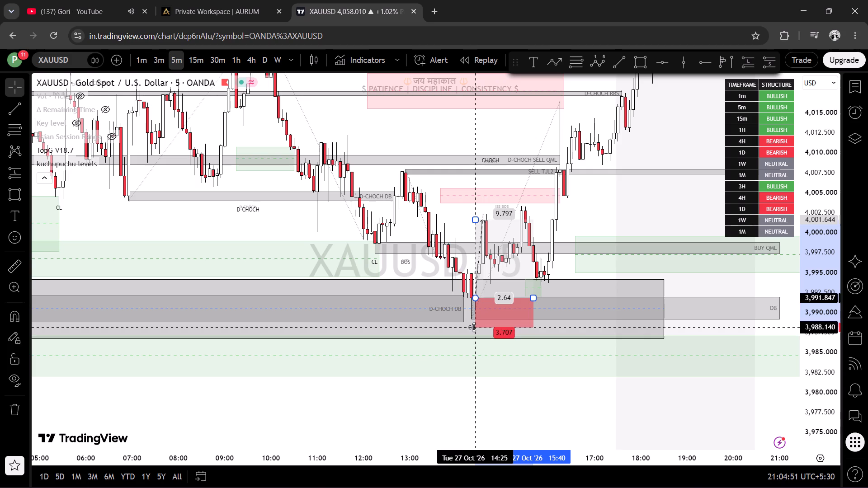
Examine the long position's entry, stop and target against the surrounding 27 October candles and demand zones.
scroll(585, 430, "up", 4)
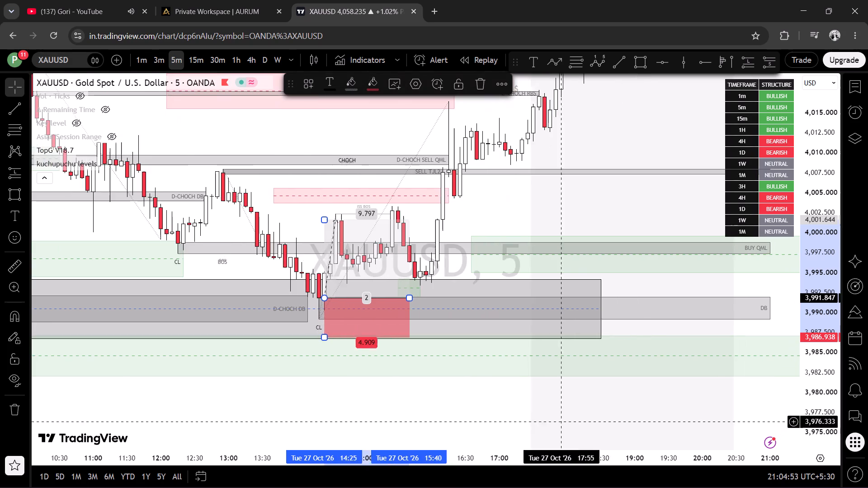
left_click_drag(434, 384, 568, 374)
scroll(592, 154, "up", 1)
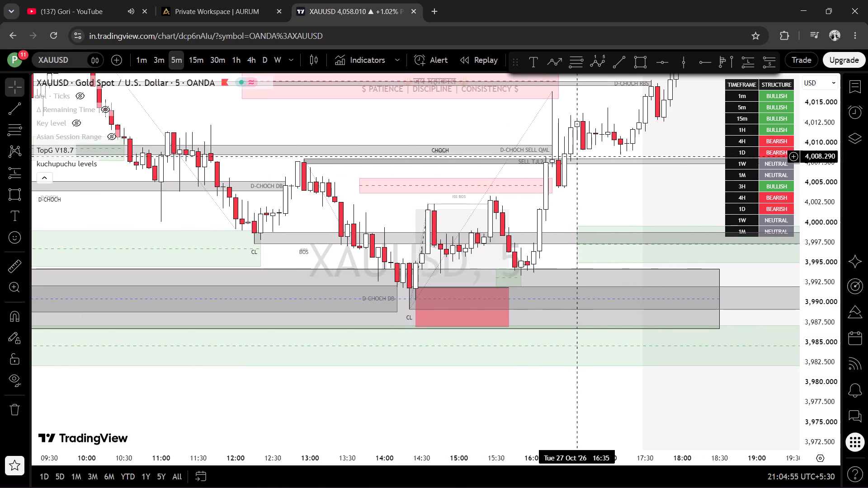
left_click_drag(825, 335, 764, 92)
scroll(627, 194, "up", 3)
left_click_drag(520, 206, 607, 221)
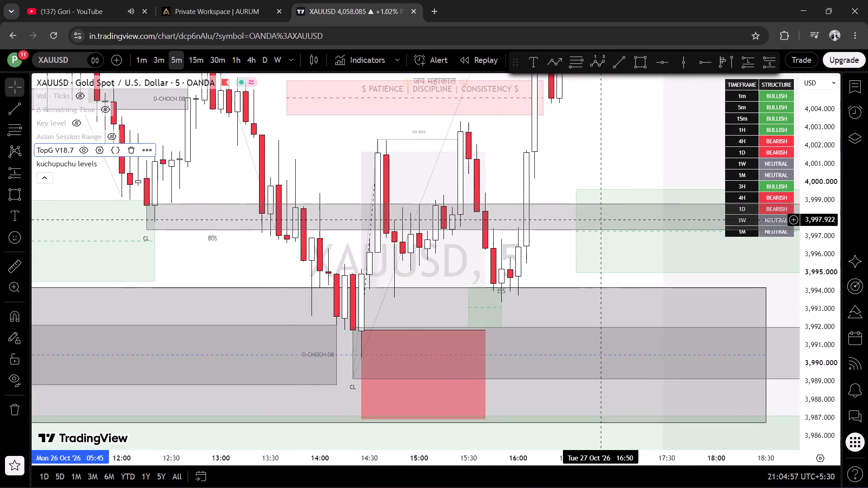
left_click_drag(607, 221, 623, 222)
scroll(606, 222, "up", 1)
left_click_drag(584, 205, 576, 149)
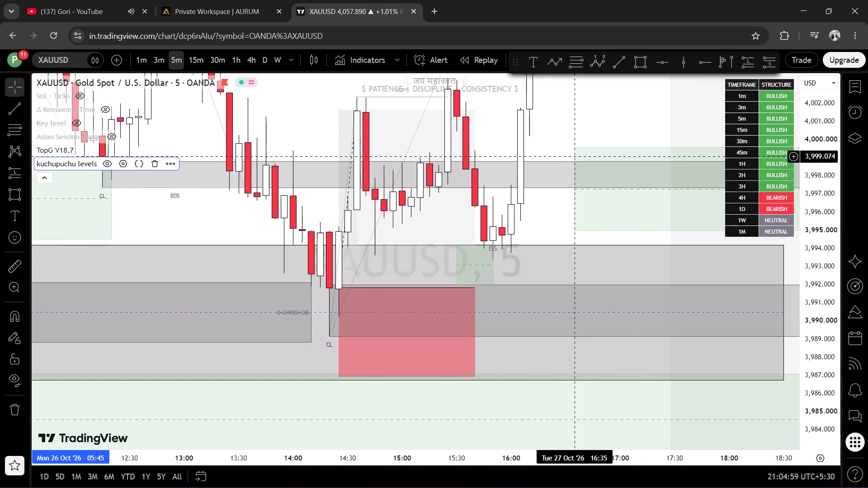
left_click_drag(576, 149, 566, 114)
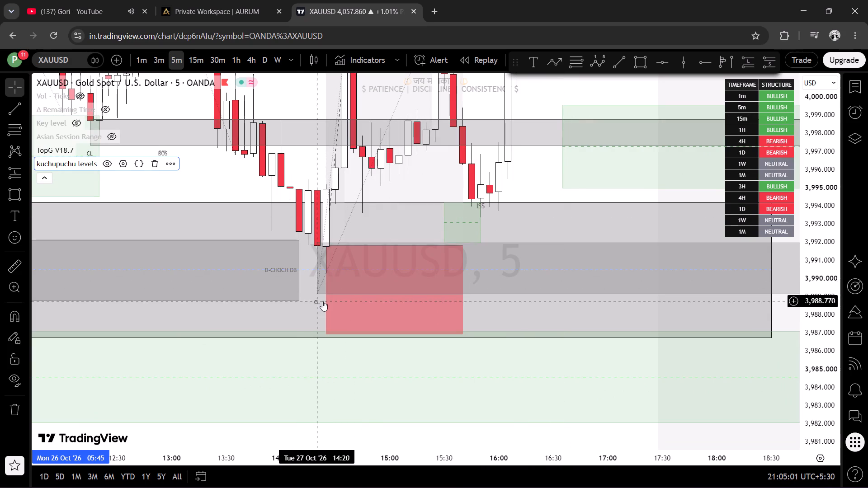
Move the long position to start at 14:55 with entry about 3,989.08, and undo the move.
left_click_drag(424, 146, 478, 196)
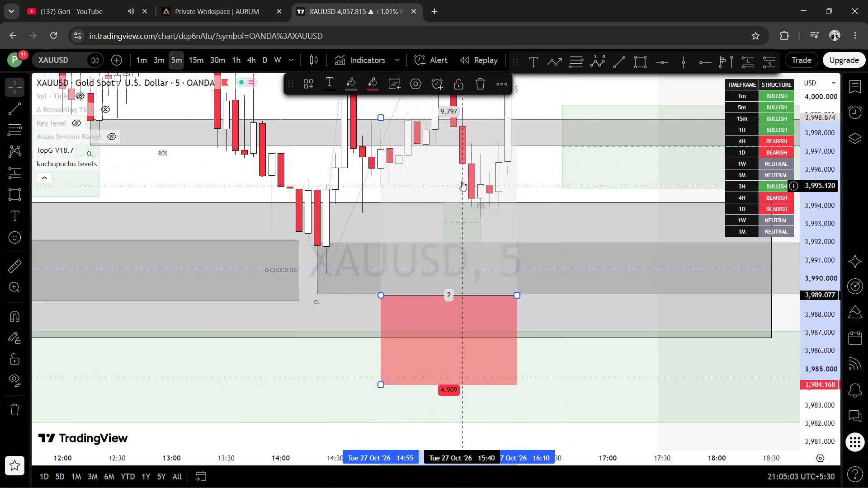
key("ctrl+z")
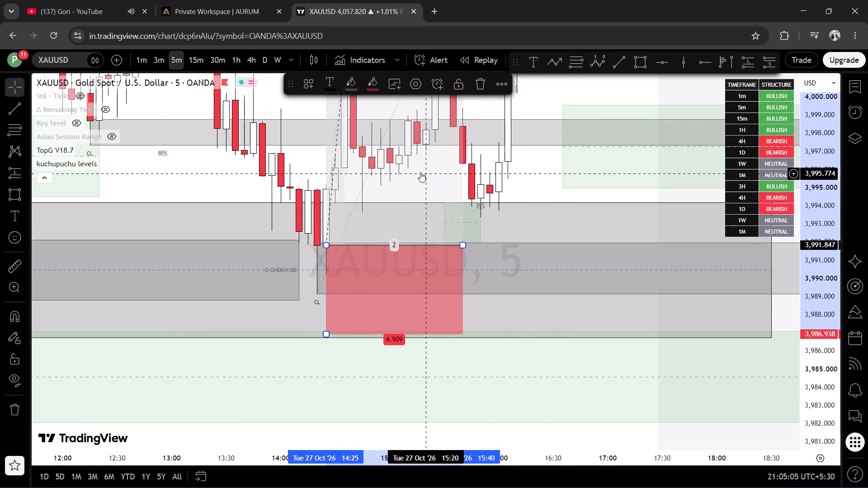
Examine the 27 October candles around the long position up close, from its entry through the move past its target.
scroll(344, 189, "down", 4)
left_click_drag(403, 155, 344, 250)
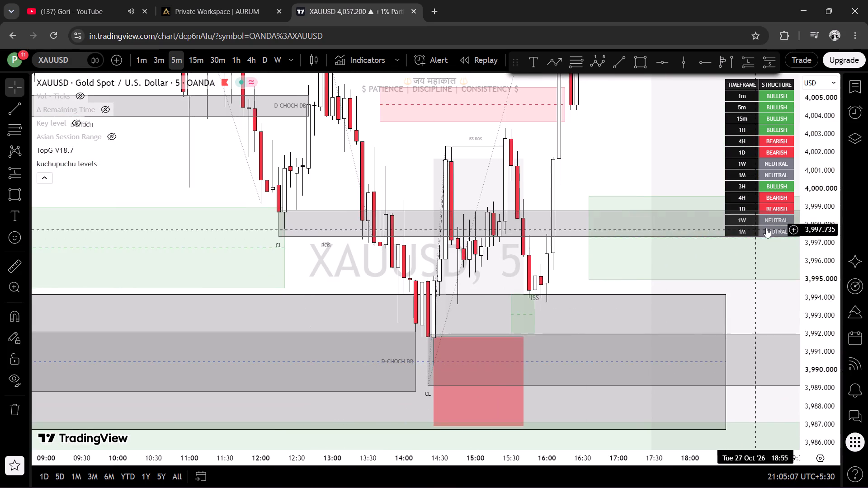
left_click_drag(812, 221, 801, 282)
scroll(583, 261, "up", 2)
left_click_drag(513, 229, 550, 225)
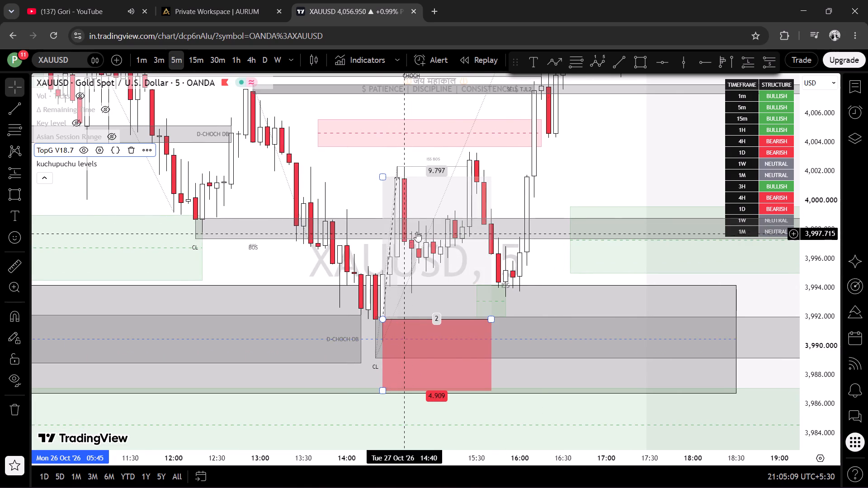
scroll(486, 222, "up", 1)
left_click_drag(497, 218, 529, 220)
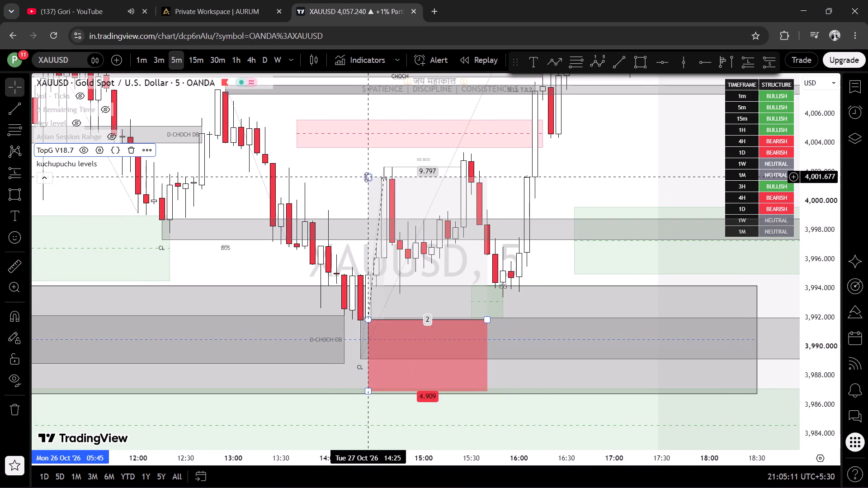
left_click(366, 178)
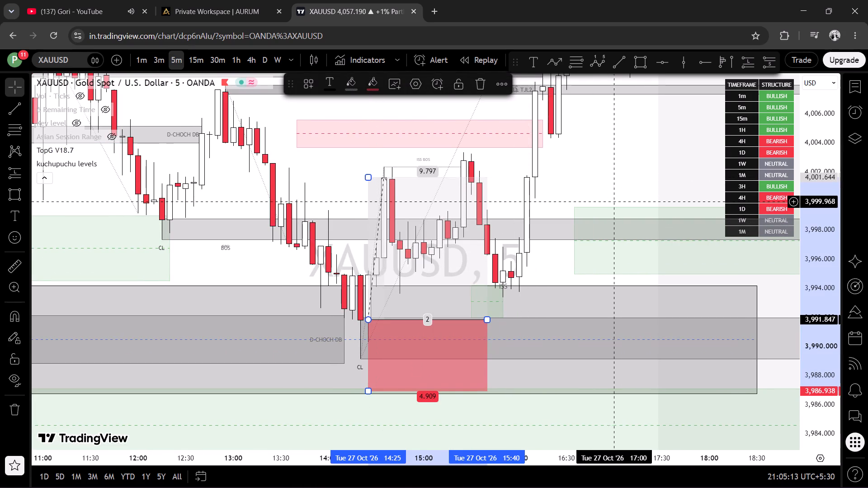
scroll(627, 200, "up", 1)
left_click_drag(594, 196, 741, 171)
scroll(666, 175, "up", 2)
left_click_drag(631, 172, 572, 173)
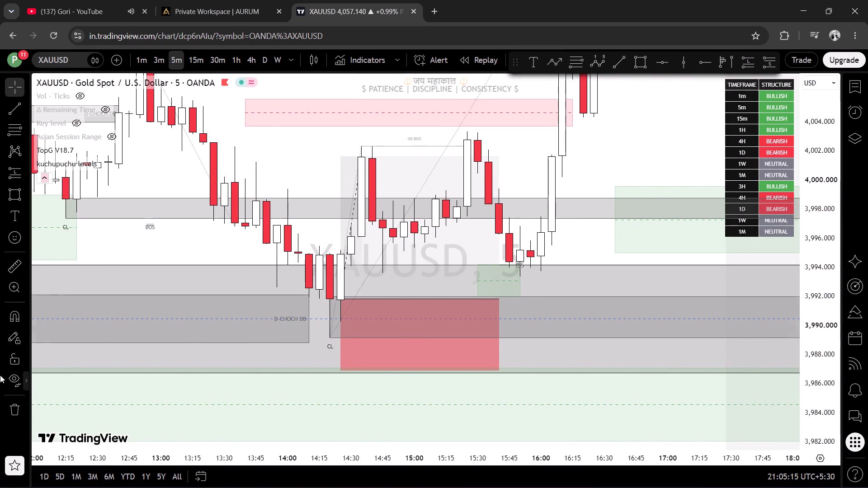
Hide all indicators on the XAUUSD chart, leaving the drawings shown.
left_click(27, 379)
left_click(75, 395)
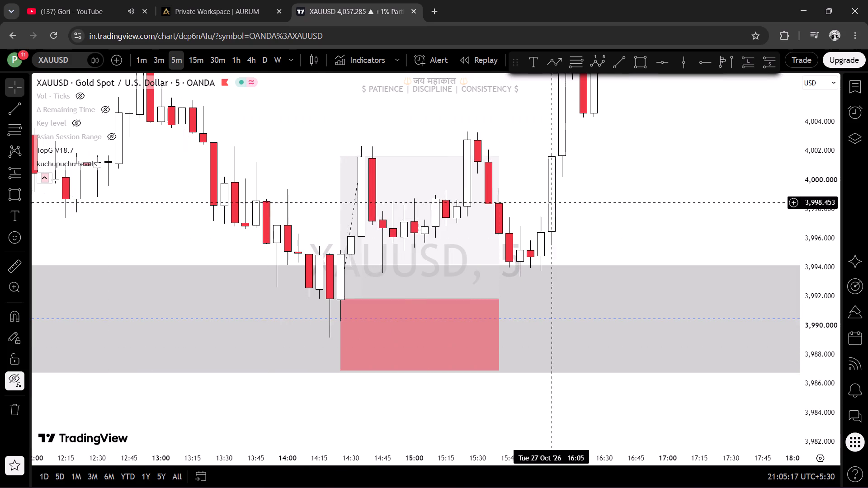
Shorten the demand zone rectangle so that it ends at about 16:20 on 27 October.
scroll(574, 198, "down", 3)
left_click_drag(691, 169, 553, 188)
scroll(548, 192, "down", 2)
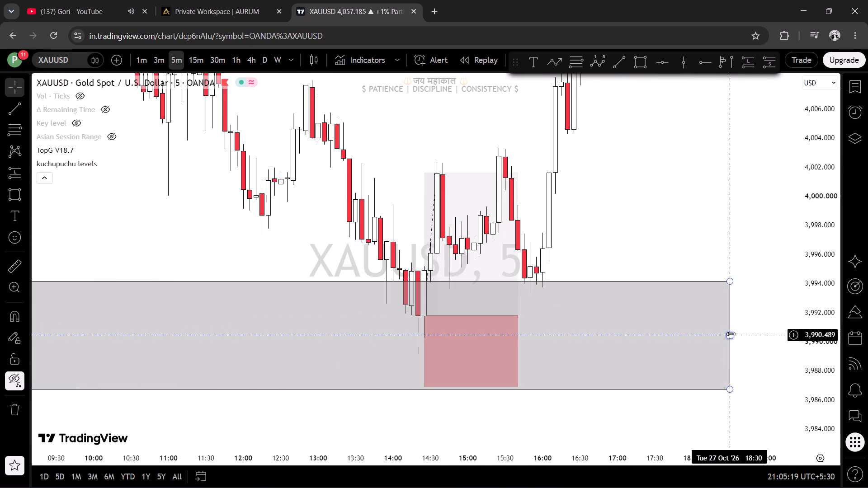
left_click_drag(731, 334, 568, 336)
Frame the long position and demand zone closely on the 5-minute XAUUSD chart and download the chart image.
scroll(677, 330, "up", 4)
left_click_drag(607, 330, 752, 316)
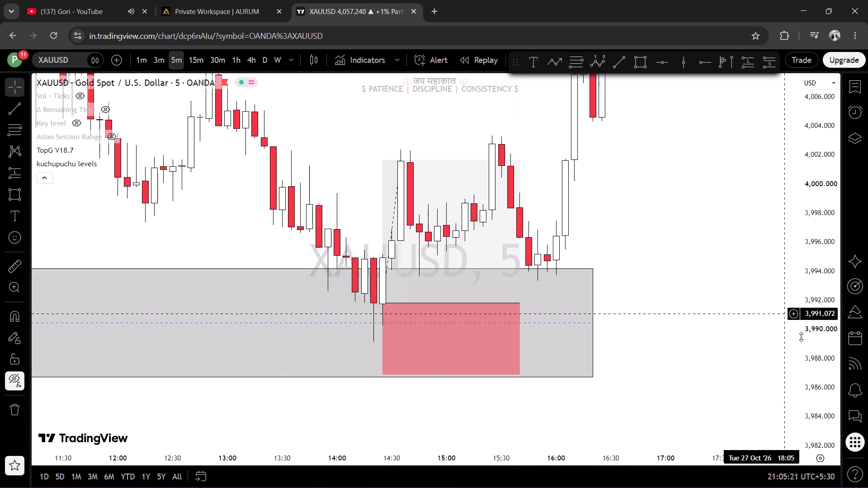
left_click_drag(806, 342, 787, 263)
left_click_drag(710, 239, 786, 239)
scroll(715, 249, "up", 3)
left_click_drag(657, 205, 645, 205)
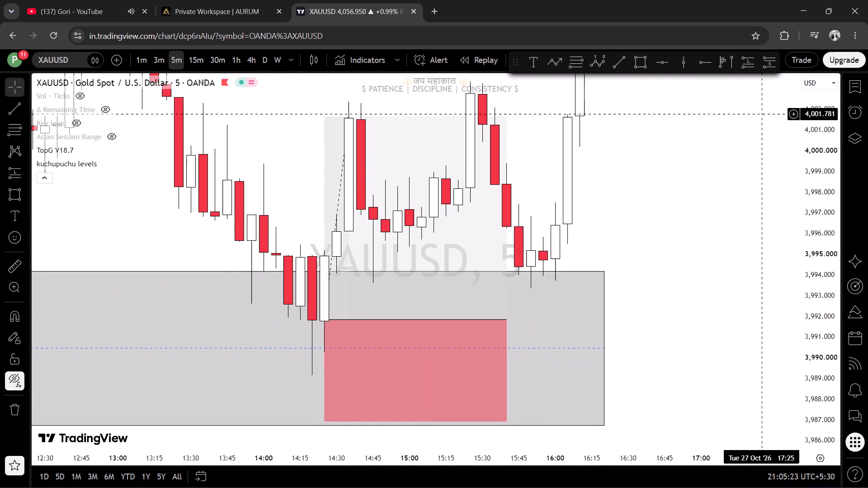
left_click_drag(514, 61, 514, 79)
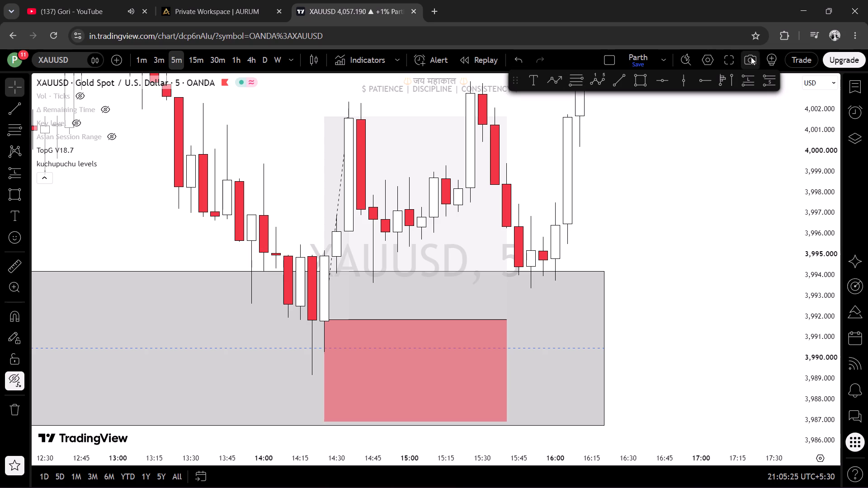
left_click(752, 57)
left_click(747, 98)
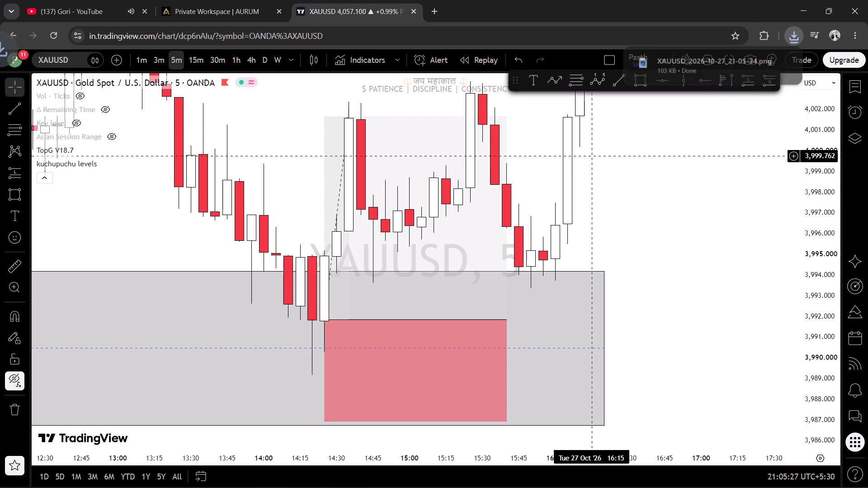
left_click_drag(517, 81, 520, 56)
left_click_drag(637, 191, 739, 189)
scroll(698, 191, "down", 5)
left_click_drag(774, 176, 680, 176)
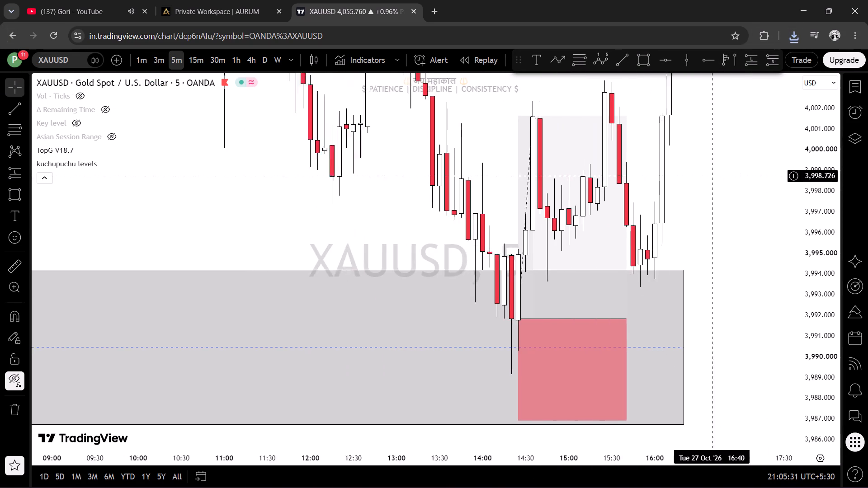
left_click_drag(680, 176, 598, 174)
Switch to the AURUM workspace, open the Live Accounts page and refresh the account feed.
left_click(190, 0)
left_click(84, 295)
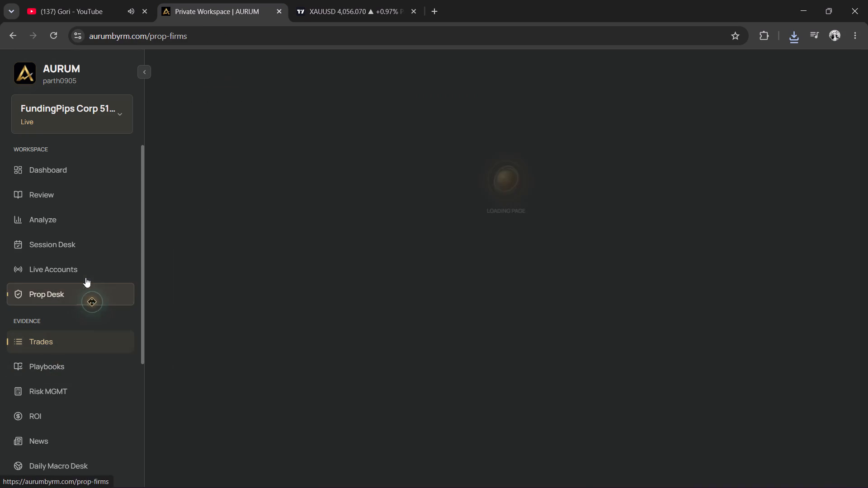
left_click(89, 272)
left_click(88, 291)
left_click(84, 269)
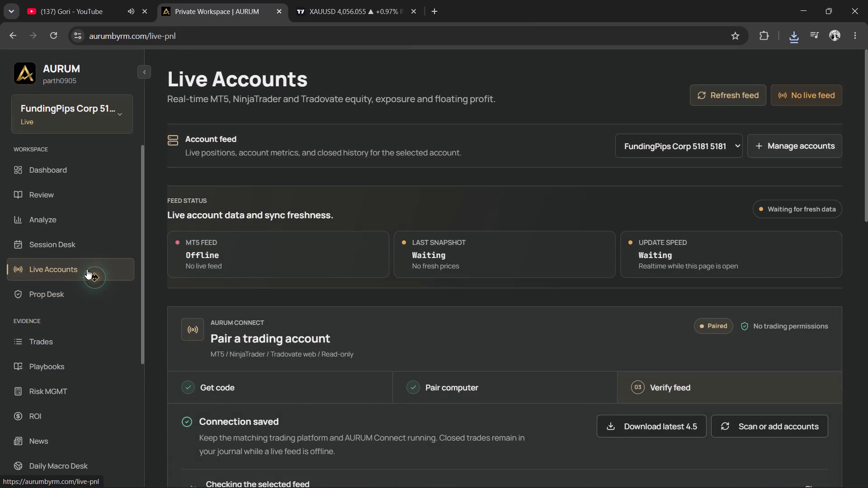
left_click(748, 85)
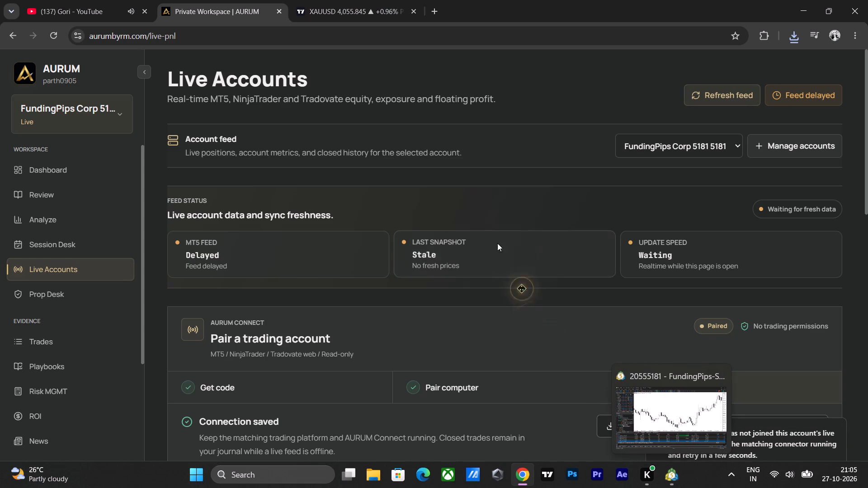
Open the Trades page and check the list of closed trades for the synced 27 October XAUUSD trade.
left_click(31, 339)
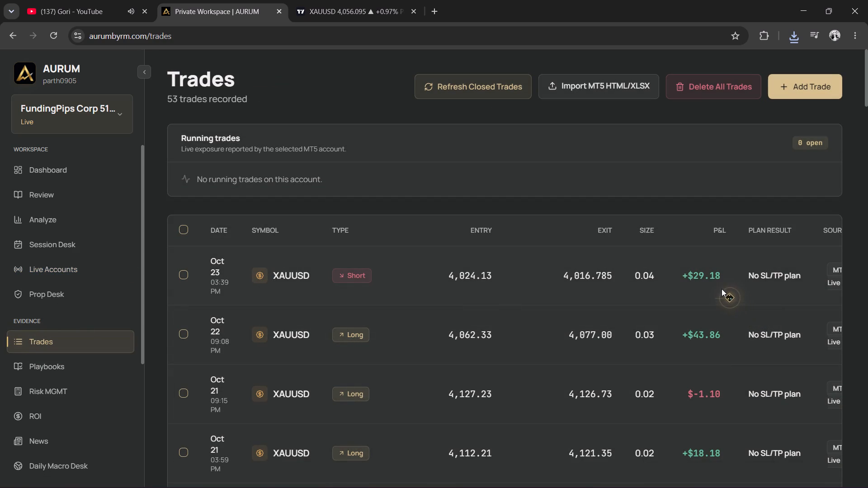
scroll(722, 289, "down", 3)
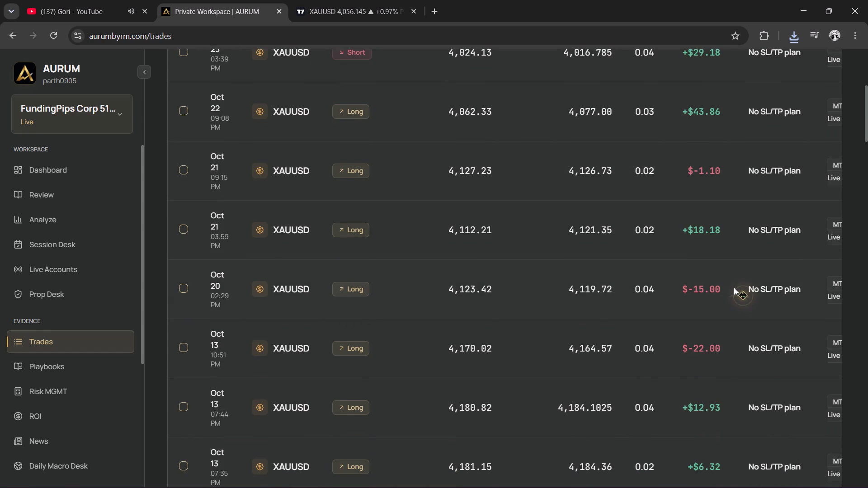
scroll(732, 287, "up", 2)
scroll(718, 244, "up", 3)
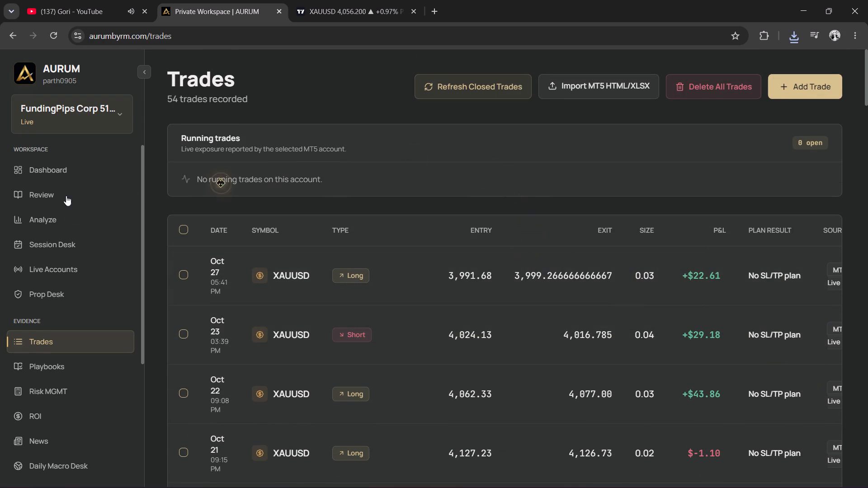
Return to the Live Accounts page and close the AURUM workspace tab.
left_click(78, 271)
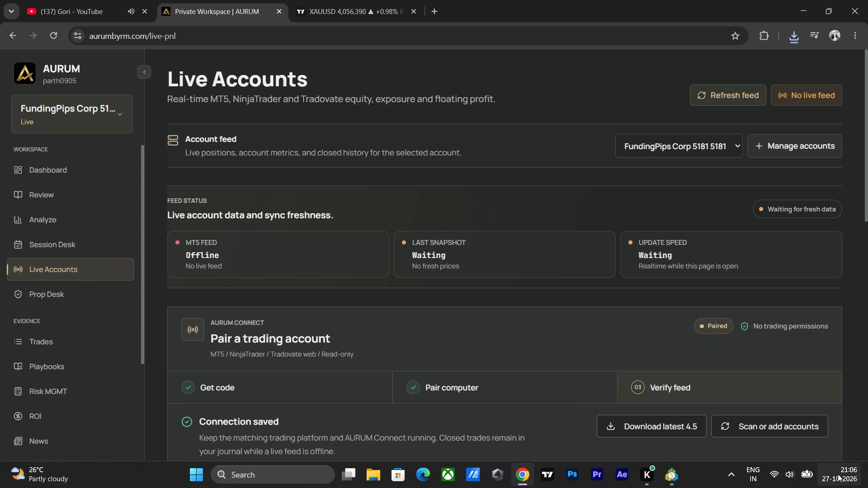
left_click(791, 39)
left_click(280, 10)
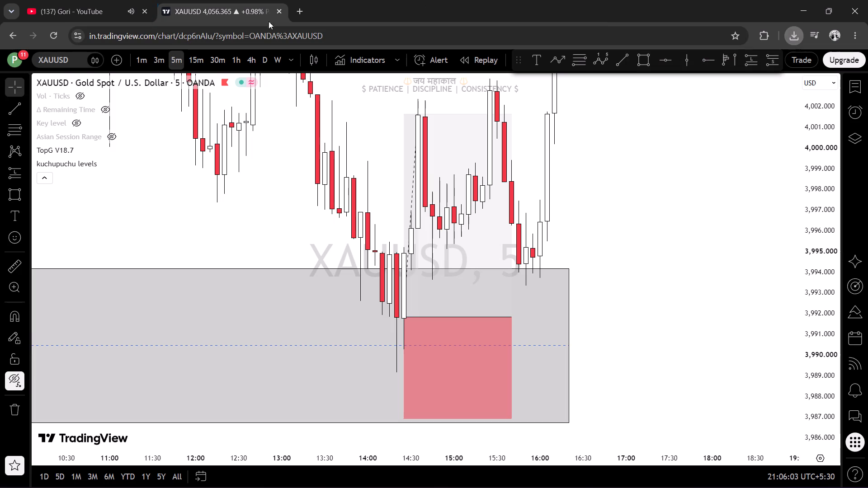
Examine the 27 October price action around the long position and demand zone, including the earlier swings and the rally that follows.
scroll(752, 220, "down", 3)
left_click_drag(834, 184, 831, 450)
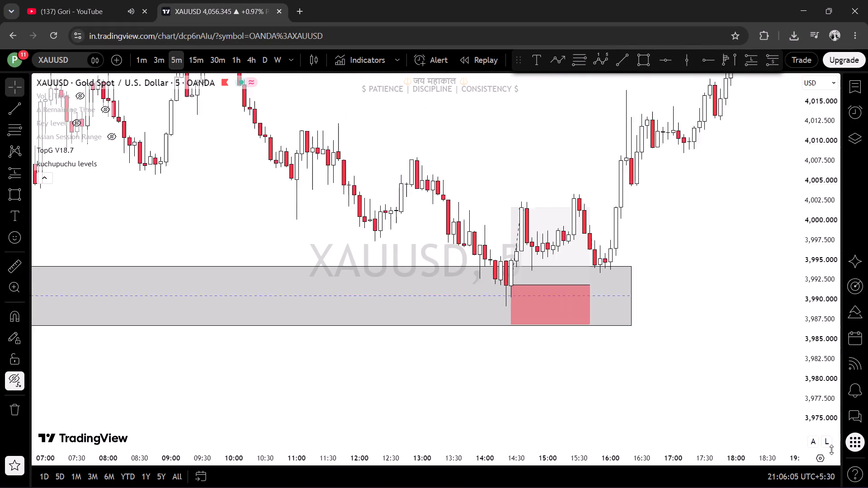
left_click_drag(831, 450, 818, 459)
scroll(769, 354, "down", 6)
left_click_drag(777, 319, 471, 341)
scroll(507, 337, "down", 5)
left_click_drag(712, 221, 644, 240)
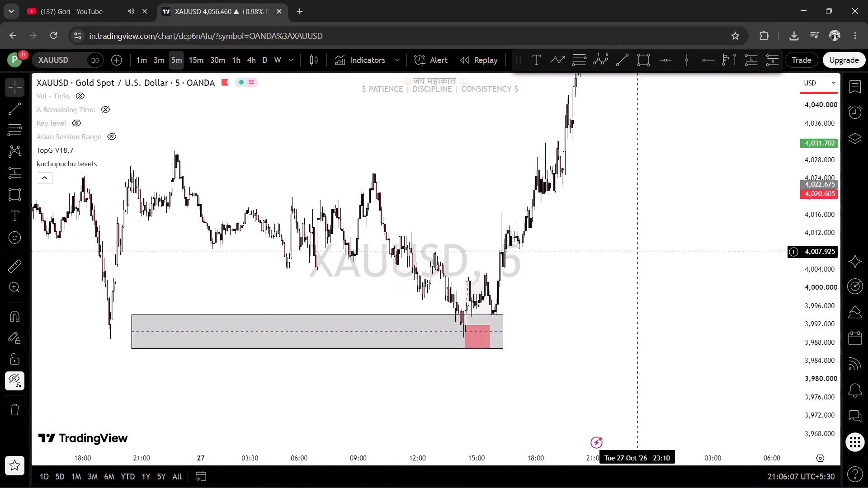
left_click_drag(644, 240, 646, 237)
scroll(636, 235, "up", 6)
left_click_drag(413, 240, 661, 224)
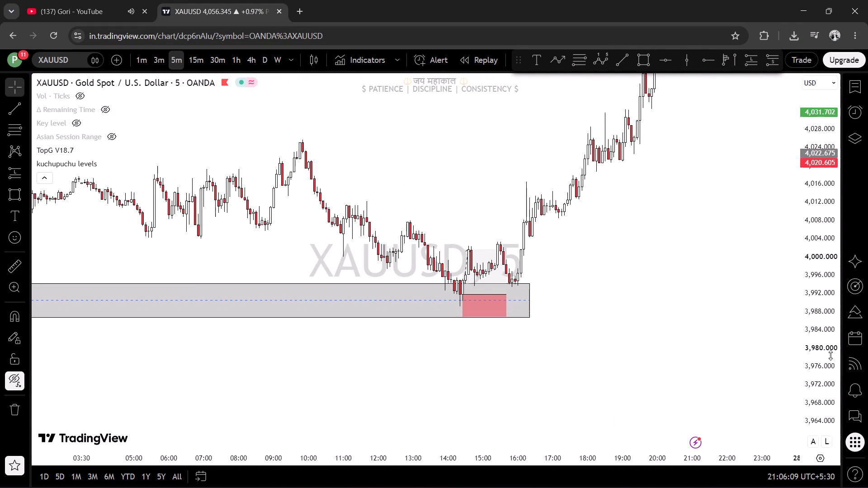
left_click_drag(828, 355, 730, 130)
scroll(696, 183, "up", 5)
left_click_drag(587, 251, 664, 239)
scroll(586, 255, "down", 2)
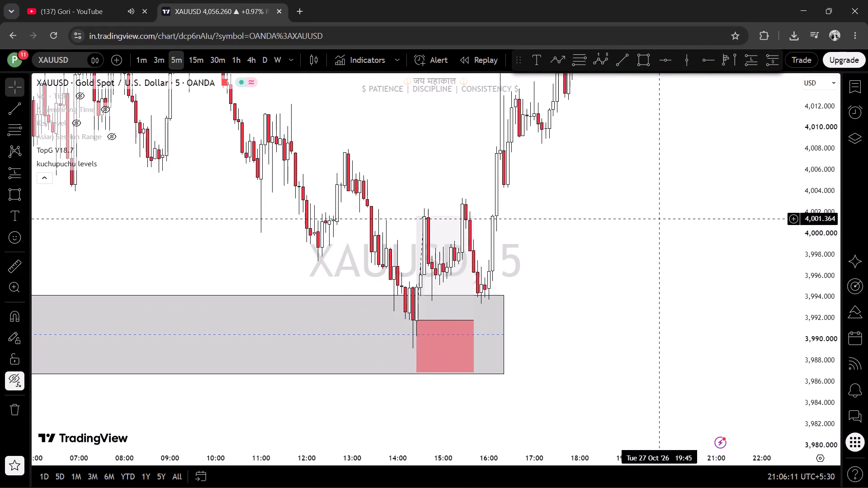
left_click_drag(659, 221, 622, 324)
scroll(648, 303, "down", 4)
scroll(694, 230, "up", 5)
left_click_drag(509, 242, 569, 192)
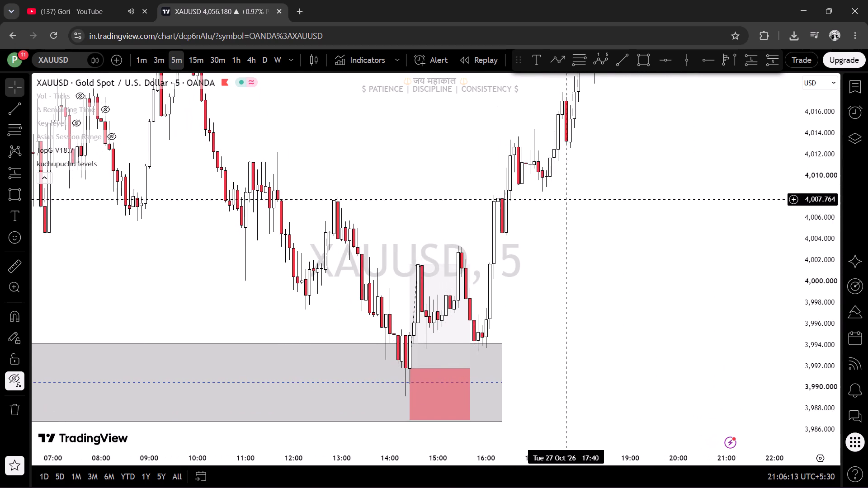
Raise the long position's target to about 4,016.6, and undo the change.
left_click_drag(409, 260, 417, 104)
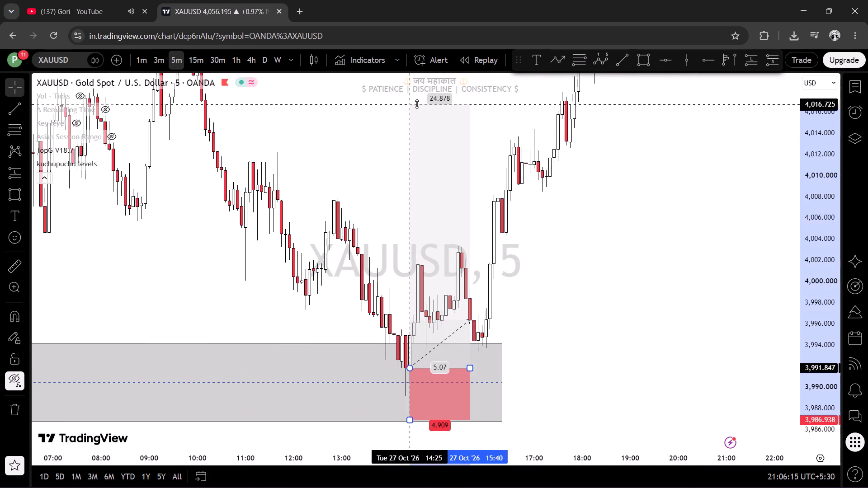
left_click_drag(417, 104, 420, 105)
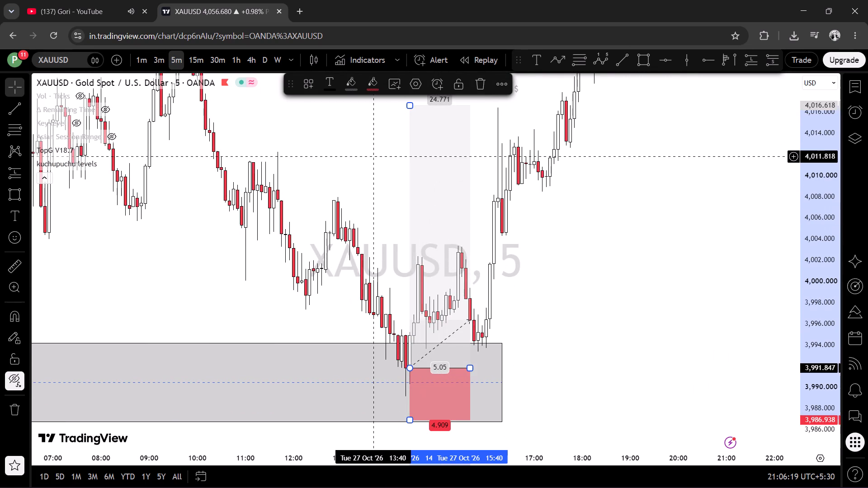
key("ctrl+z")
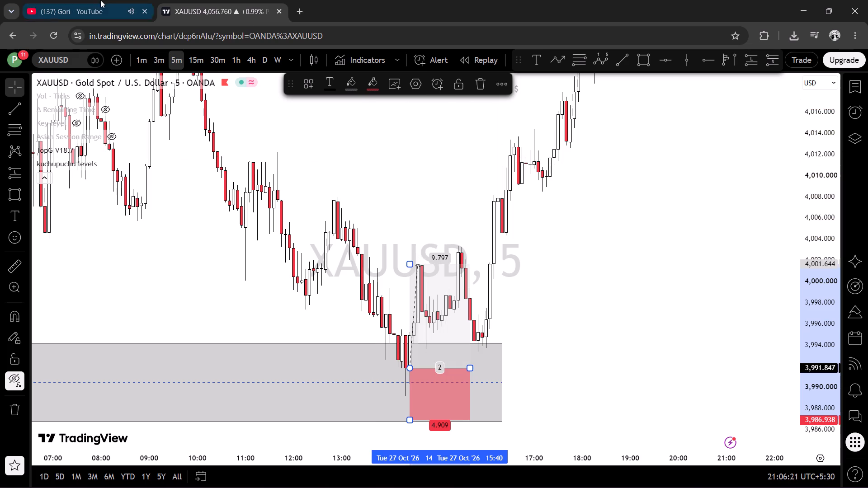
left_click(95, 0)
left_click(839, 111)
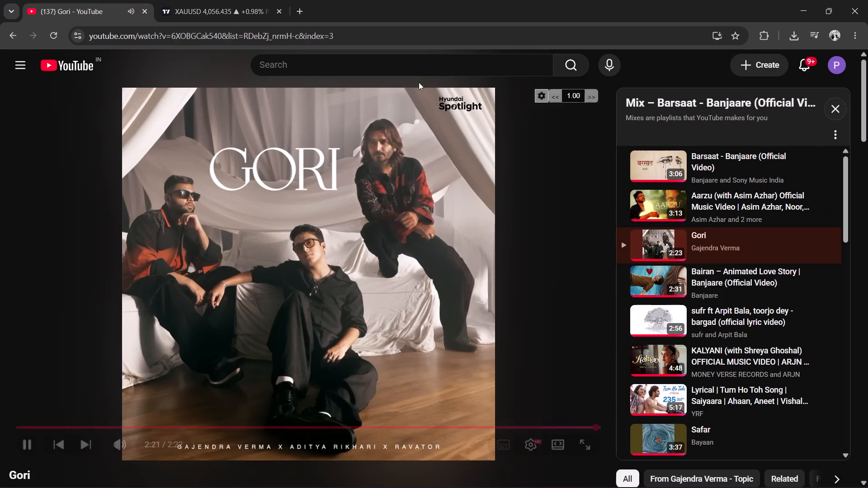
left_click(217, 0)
Examine the long position and demand zone again, from the 14:25 entry to the price return around 16:00.
scroll(523, 232, "up", 2)
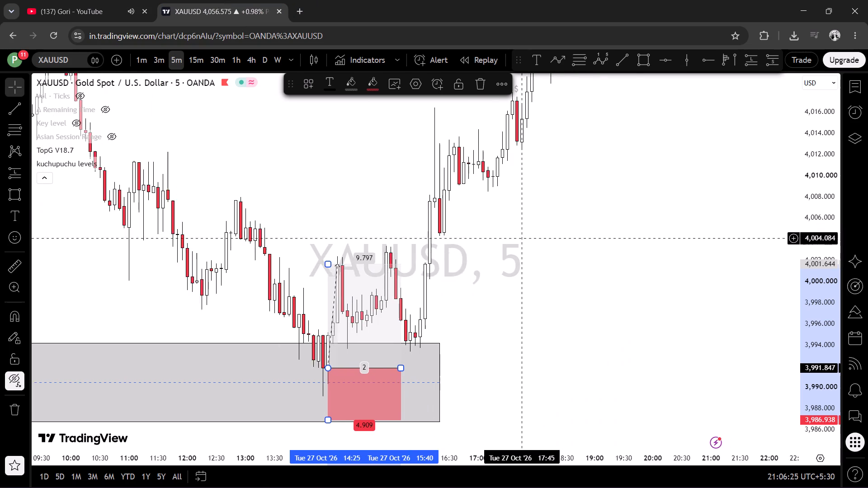
left_click_drag(522, 247, 677, 170)
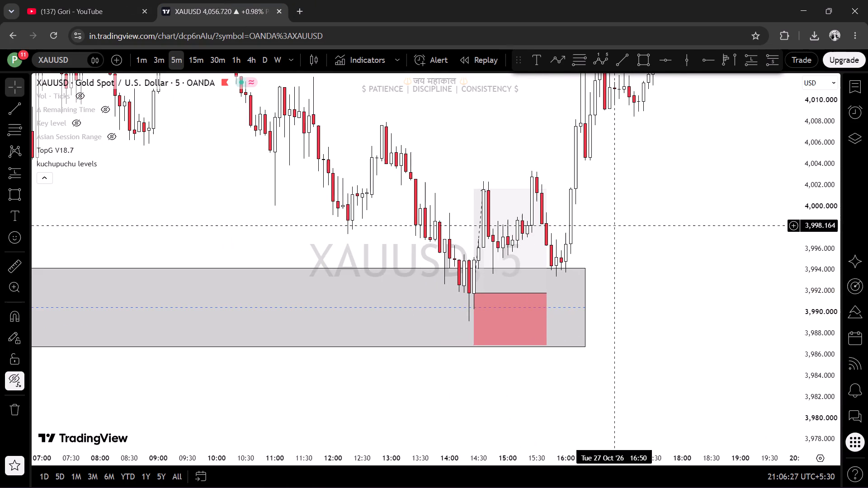
scroll(639, 286, "up", 2)
left_click_drag(628, 286, 683, 334)
left_click_drag(828, 354, 750, 227)
left_click_drag(721, 251, 634, 200)
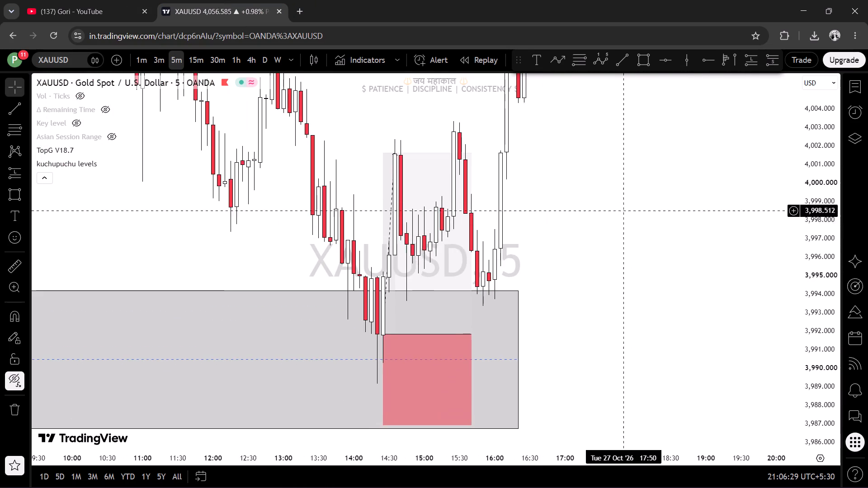
scroll(613, 227, "down", 1)
scroll(599, 245, "up", 1)
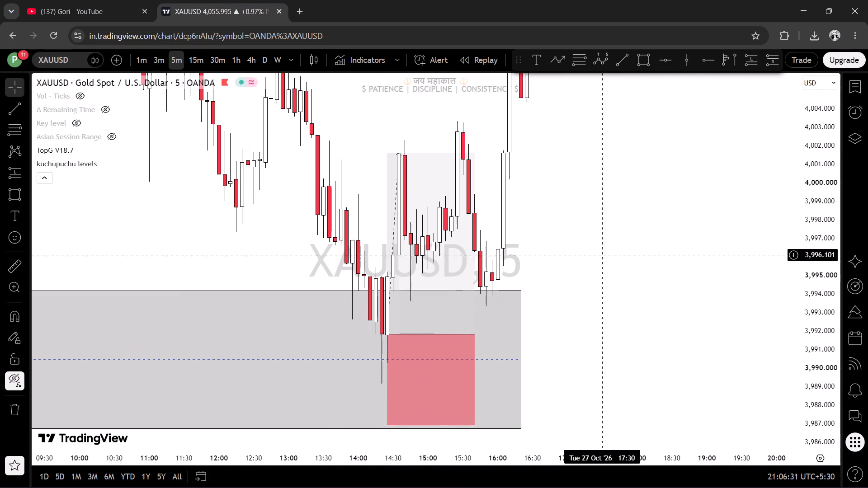
left_click_drag(826, 266, 814, 434)
scroll(723, 353, "down", 4)
left_click_drag(735, 278, 623, 293)
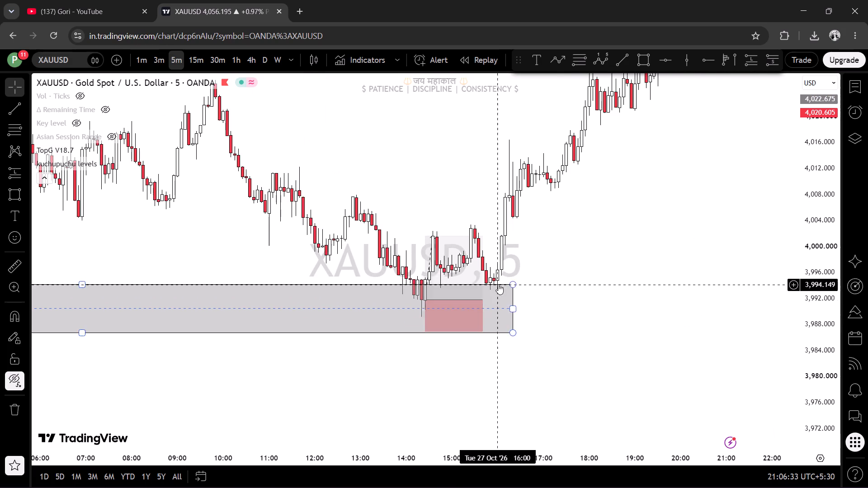
Show the hidden indicators on the XAUUSD chart again.
left_click(10, 386)
Examine the indicator zones and structure labels from the demand zone up to the current XAUUSD price.
scroll(603, 309, "down", 5)
left_click_drag(662, 383, 486, 392)
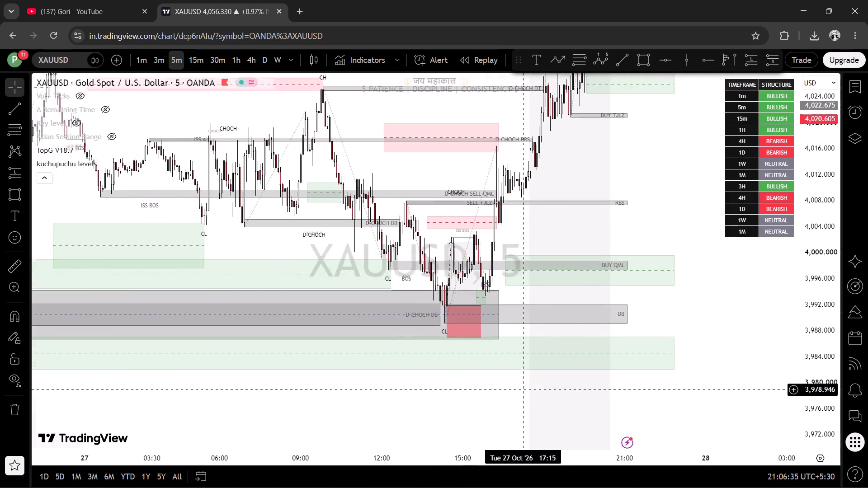
left_click_drag(486, 392, 431, 393)
scroll(656, 304, "up", 4)
left_click_drag(614, 203, 675, 264)
scroll(550, 251, "up", 2)
left_click_drag(550, 250, 560, 266)
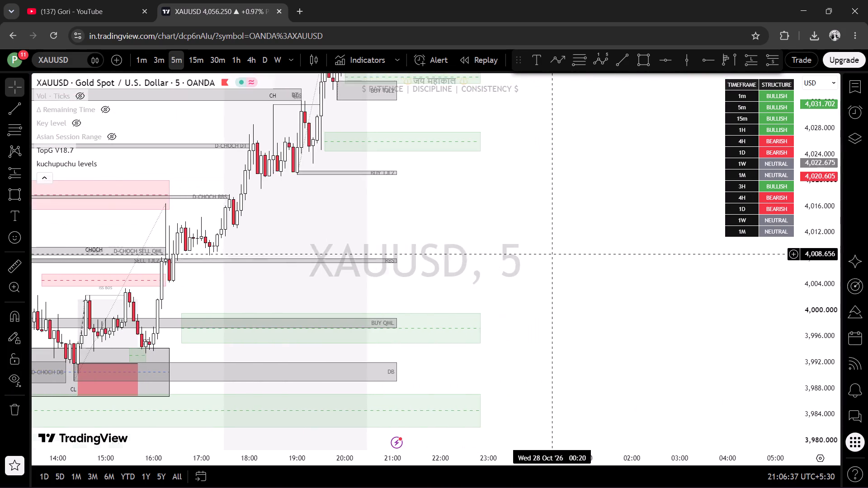
left_click_drag(560, 266, 608, 410)
scroll(571, 249, "up", 1)
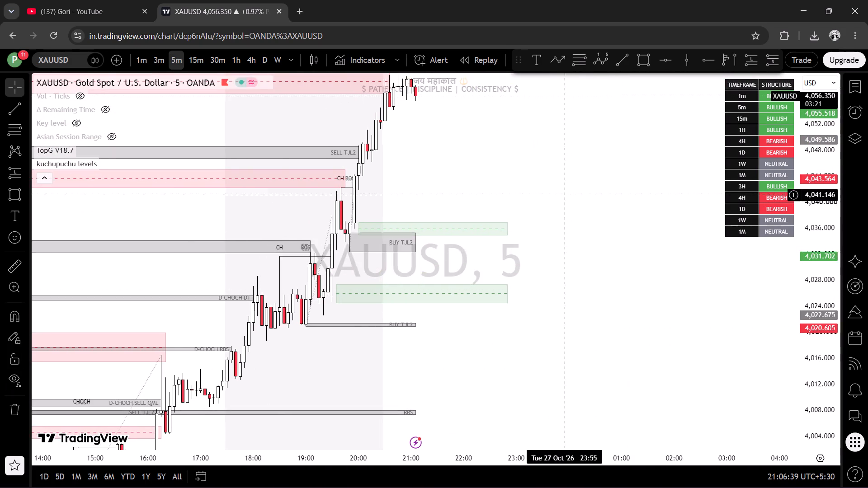
left_click_drag(566, 194, 628, 288)
left_click_drag(815, 304, 810, 277)
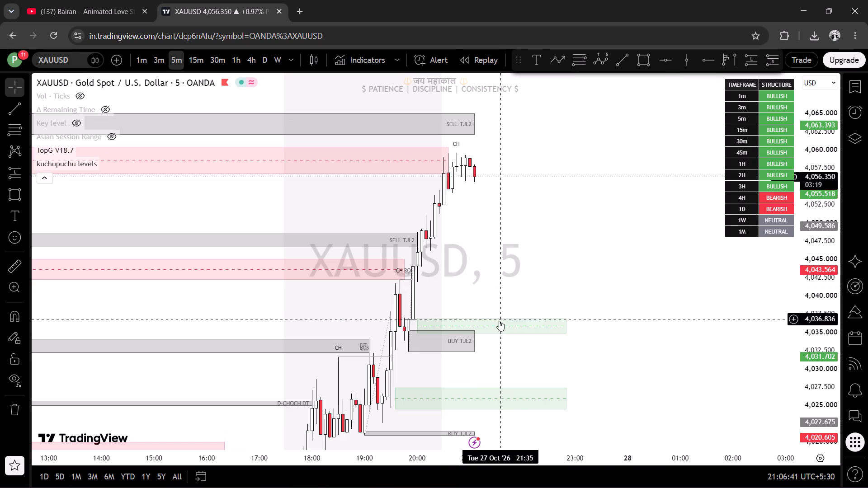
left_click_drag(509, 341, 502, 338)
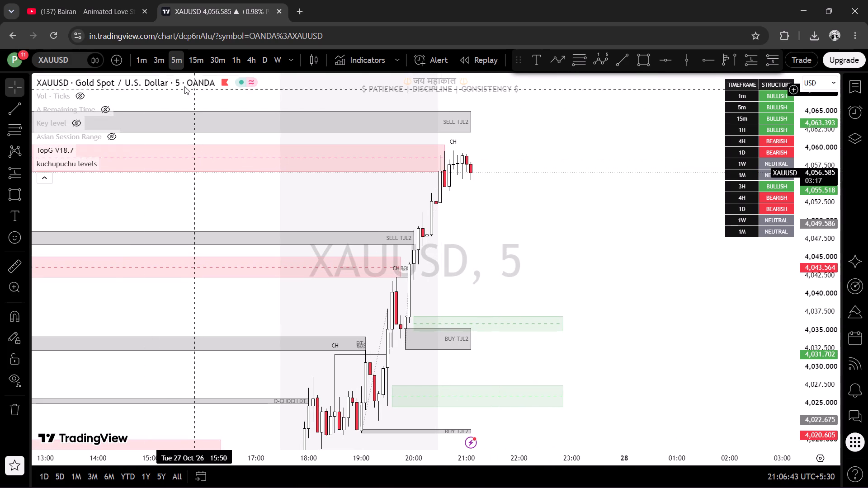
Switch the XAUUSD chart to the 3-minute timeframe.
left_click(160, 56)
Check the song's video page in the YouTube tab and return to the XAUUSD chart.
left_click(77, 0)
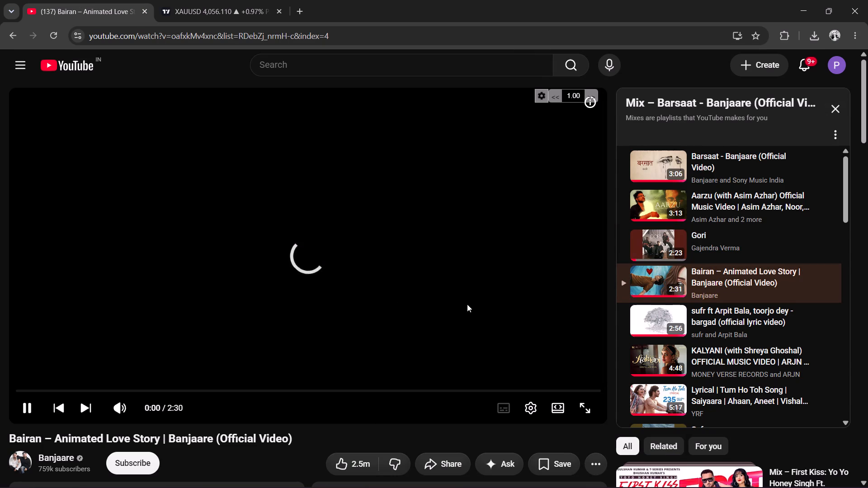
scroll(556, 411, "down", 2)
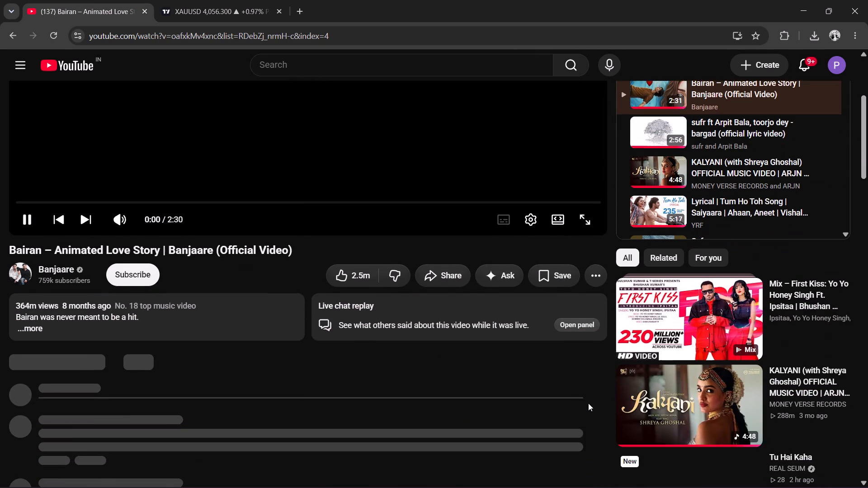
scroll(597, 397, "down", 2)
scroll(576, 334, "down", 2)
scroll(583, 338, "up", 2)
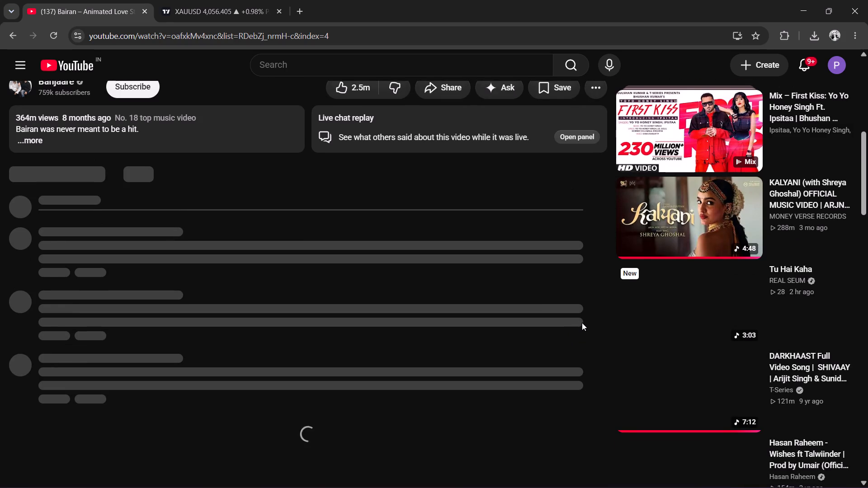
scroll(405, 337, "up", 6)
scroll(257, 323, "up", 5)
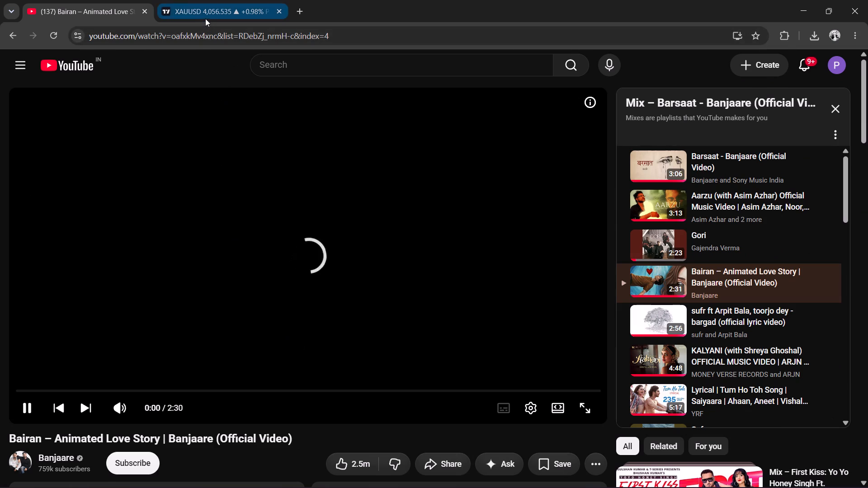
left_click(204, 17)
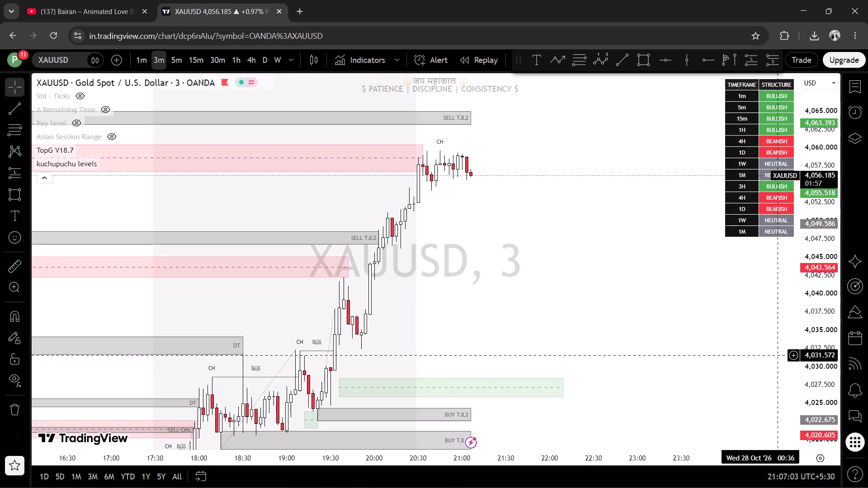
Examine the 3-minute XAUUSD structure from the current price back down to the long position and demand zone.
left_click_drag(826, 325, 823, 288)
left_click_drag(629, 308, 631, 306)
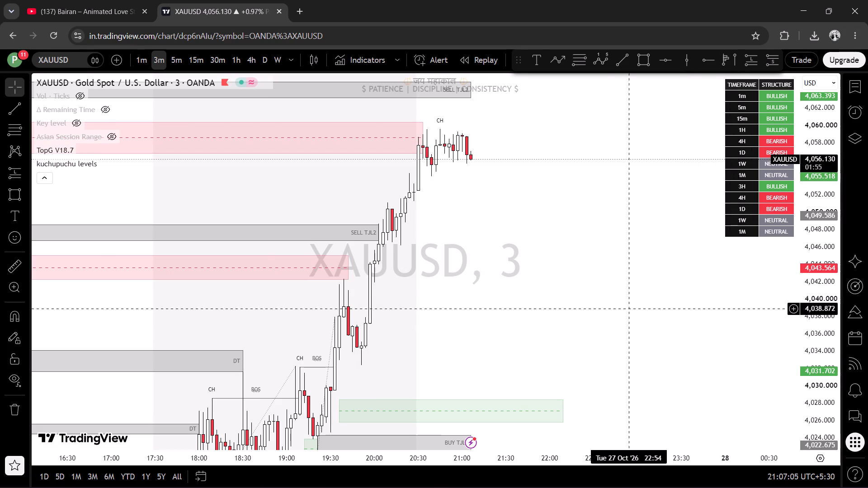
left_click_drag(631, 306, 653, 296)
left_click(90, 0)
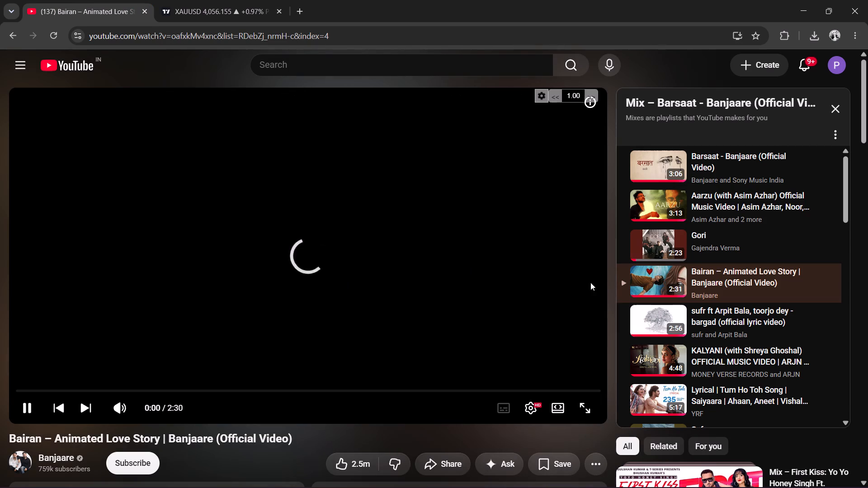
left_click(223, 0)
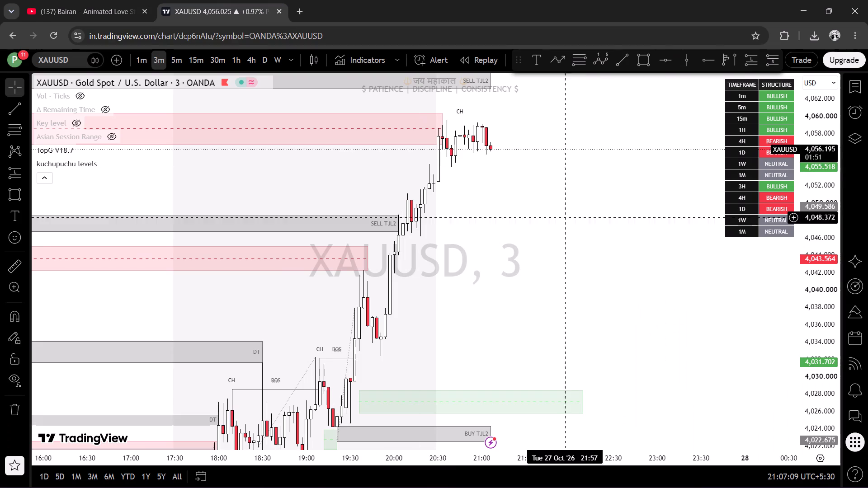
scroll(571, 237, "down", 4)
left_click_drag(595, 256, 392, 219)
scroll(501, 253, "up", 3)
left_click_drag(460, 272, 531, 253)
left_click_drag(595, 278, 612, 278)
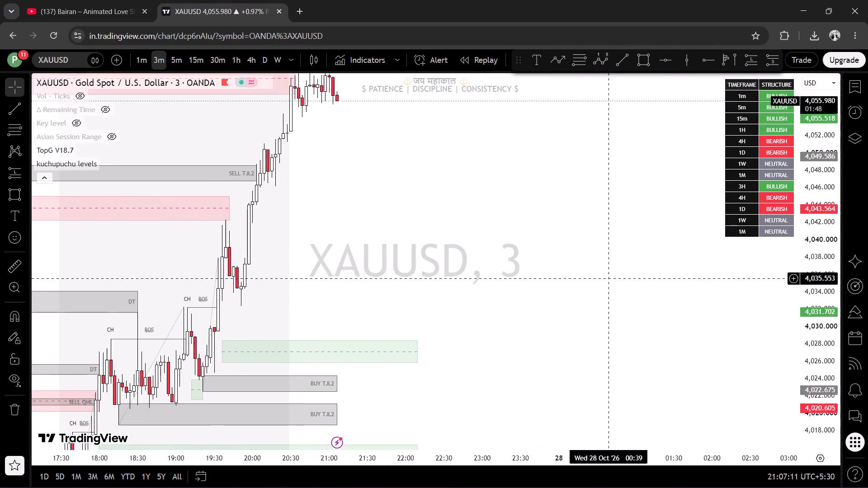
left_click_drag(612, 278, 750, 202)
left_click_drag(653, 323, 765, 270)
left_click_drag(562, 407, 750, 264)
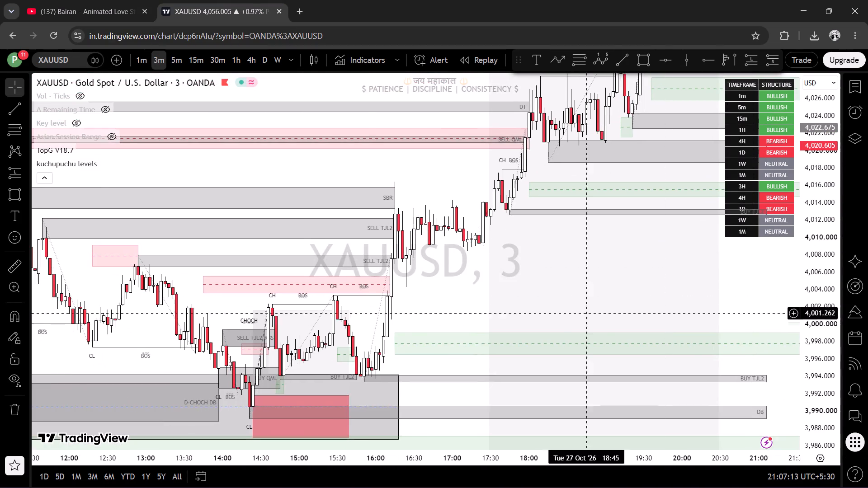
left_click_drag(386, 294, 517, 215)
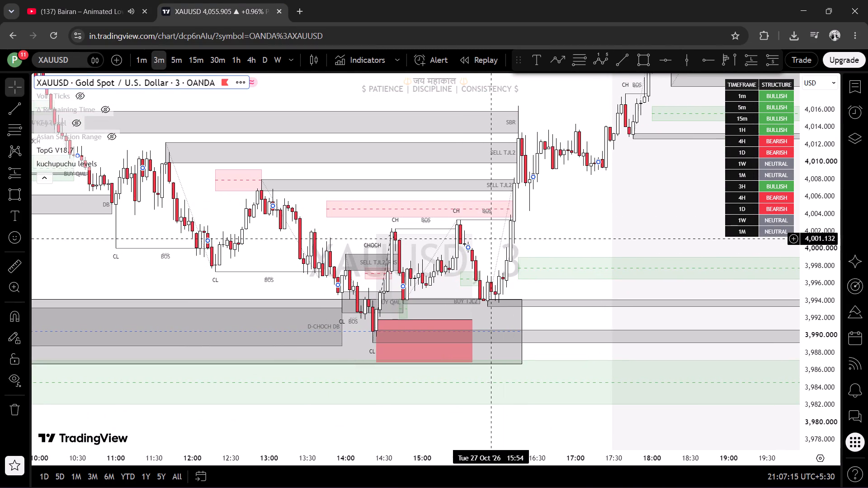
left_click_drag(492, 239, 459, 246)
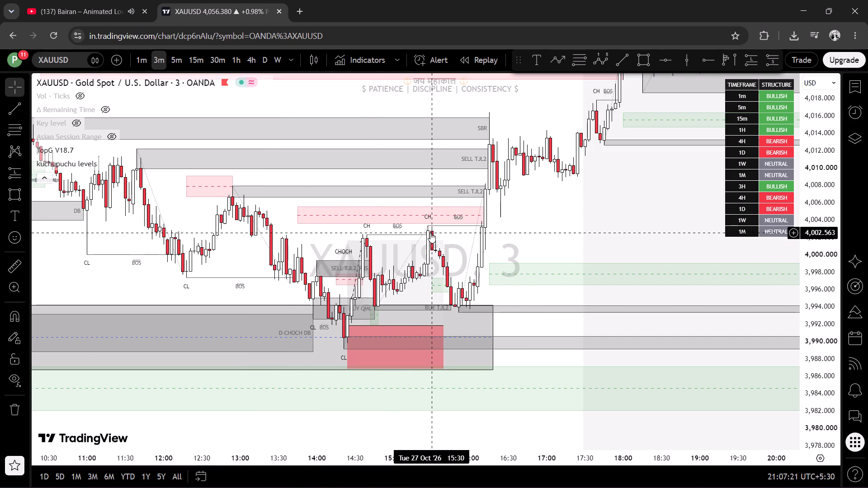
Examine the 3-minute CH, BOS and CHOCH labels and the SELL and BUY zones around the long position, plus the timeframe structure table.
scroll(522, 279, "down", 4)
left_click_drag(552, 184, 531, 184)
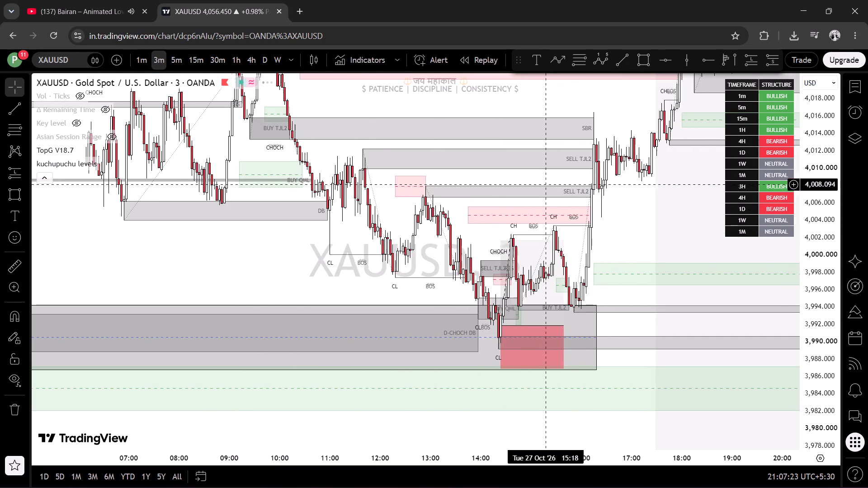
left_click_drag(531, 184, 420, 188)
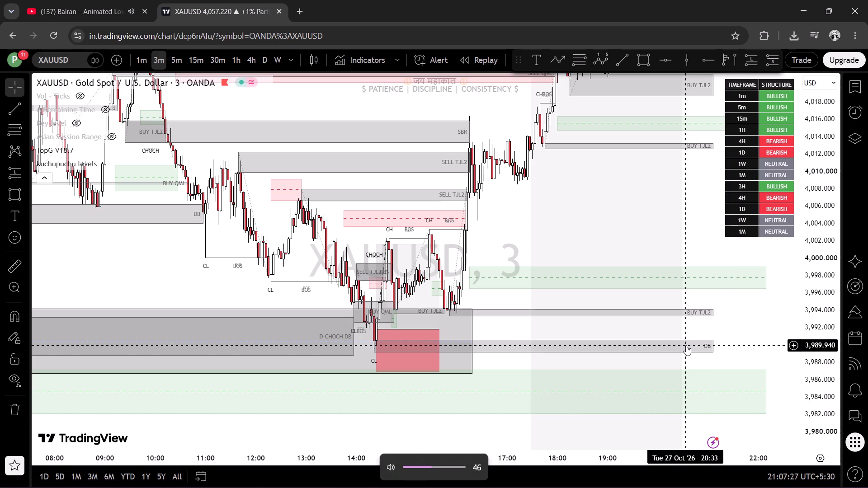
scroll(600, 236, "up", 2)
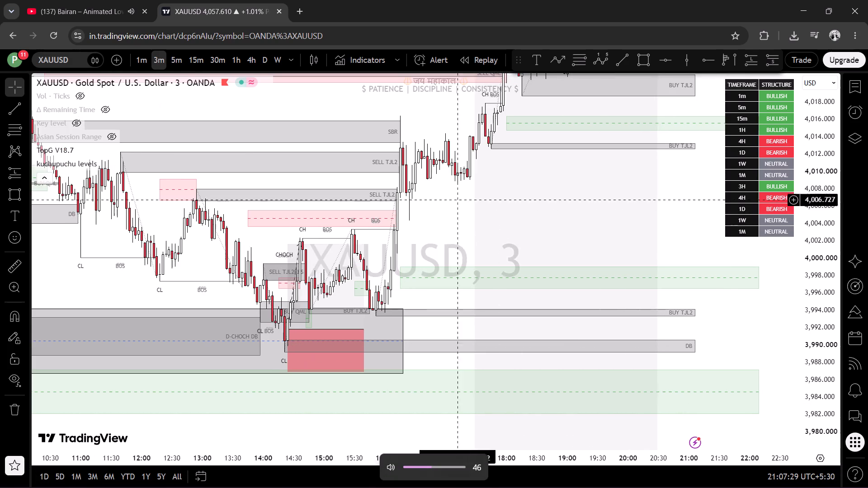
left_click_drag(439, 197, 510, 207)
left_click_drag(483, 202, 531, 183)
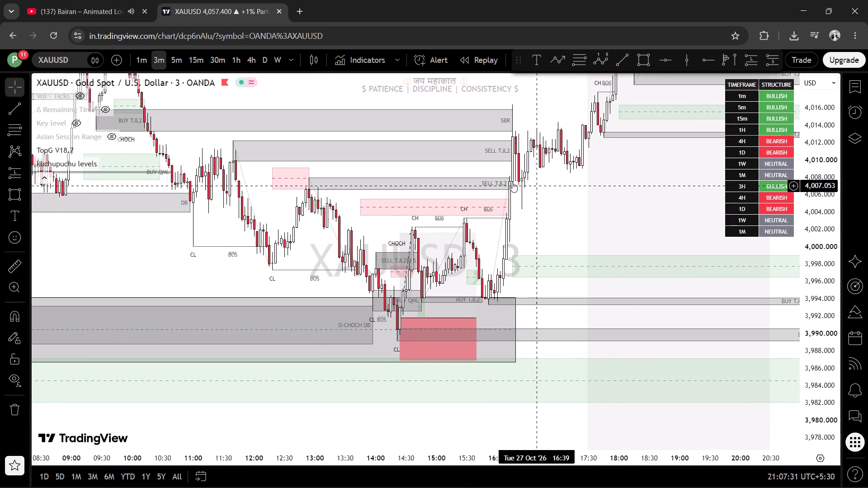
left_click(97, 0)
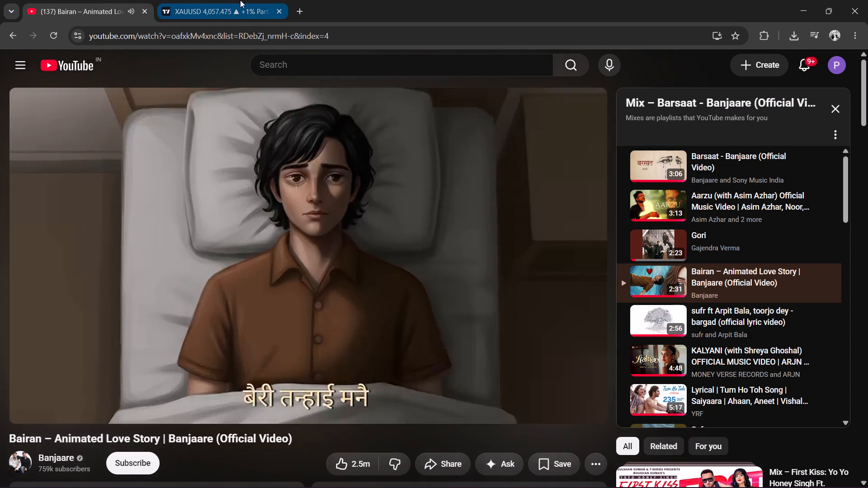
left_click(240, 0)
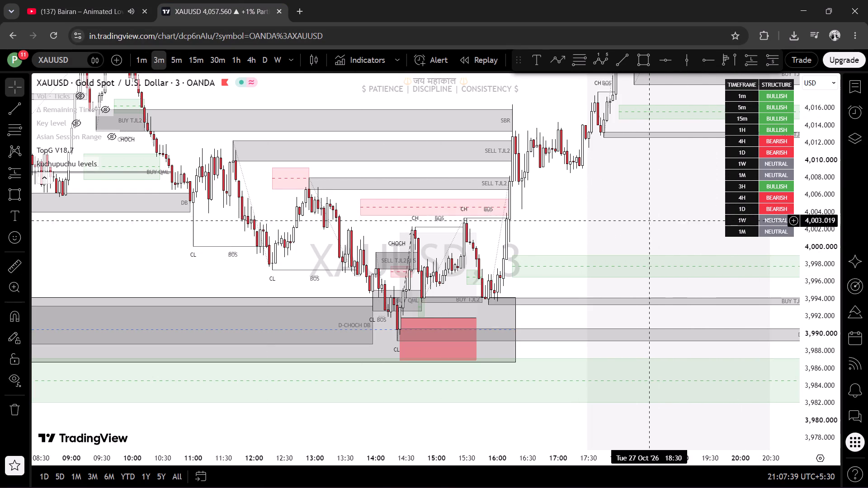
left_click(739, 208)
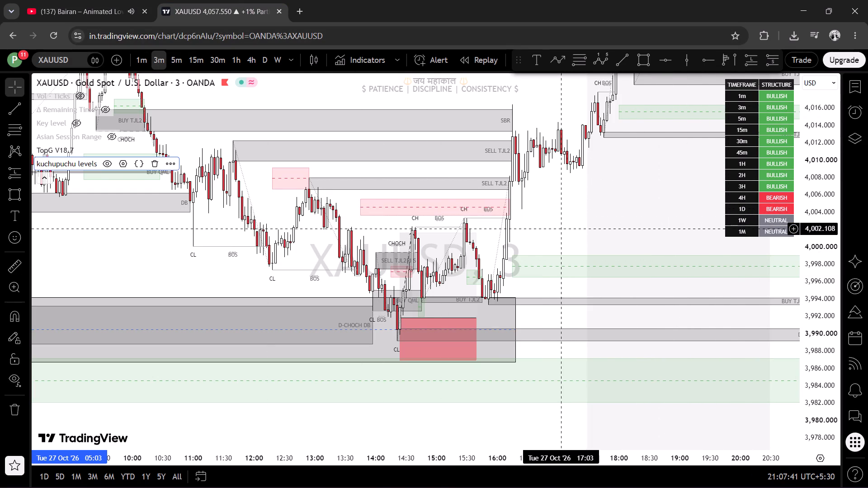
left_click(549, 235)
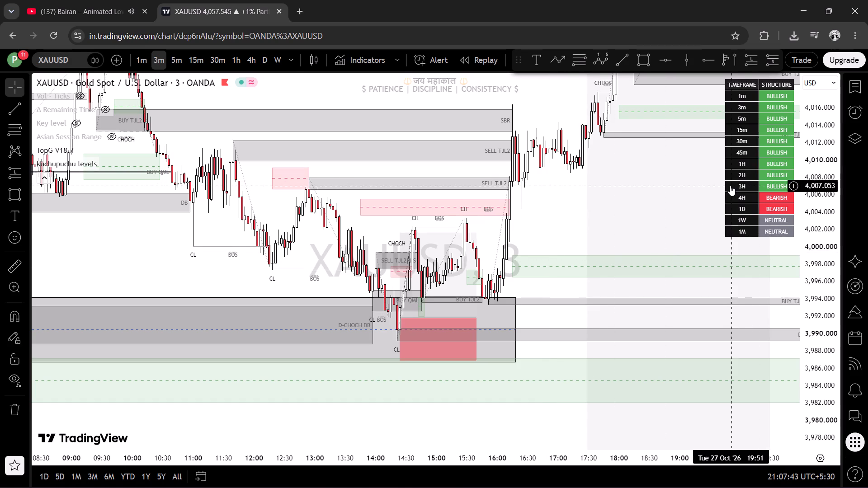
left_click_drag(544, 198, 500, 208)
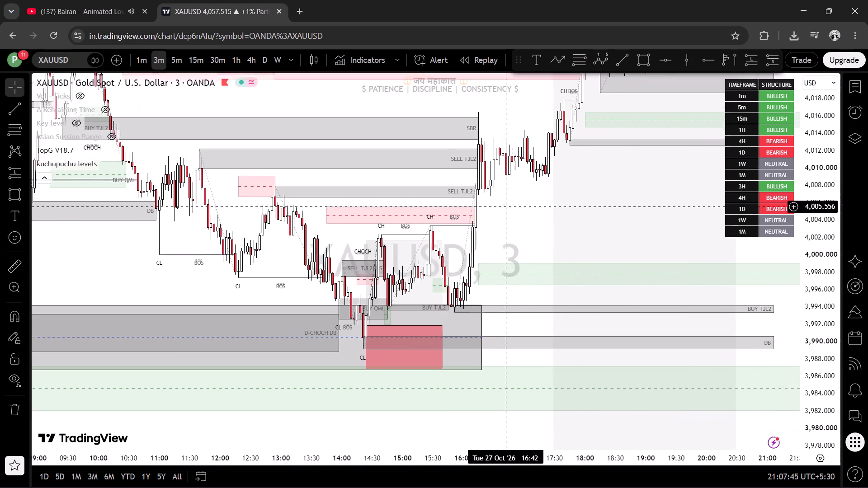
left_click_drag(500, 208, 493, 211)
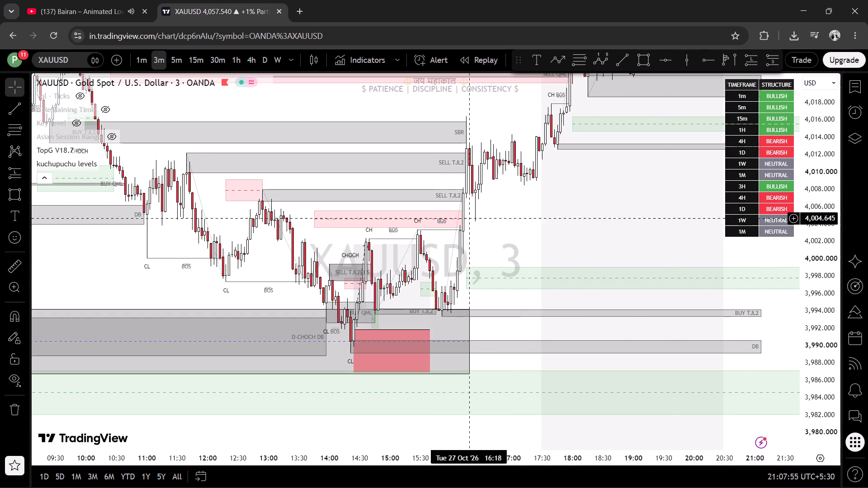
left_click(514, 227)
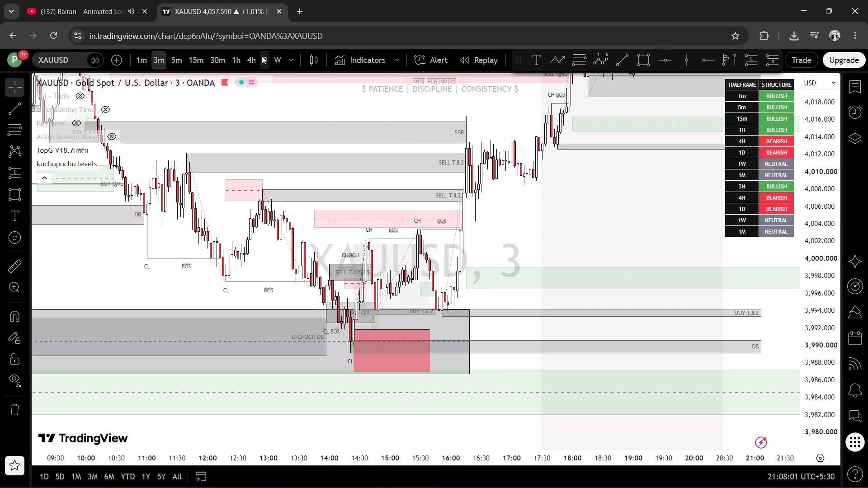
Switch the XAUUSD chart to the daily timeframe.
left_click(242, 61)
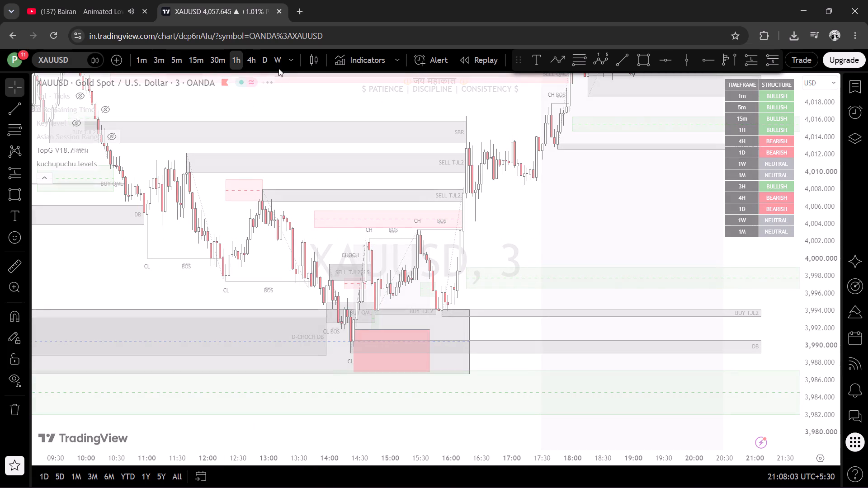
left_click(261, 58)
left_click(100, 0)
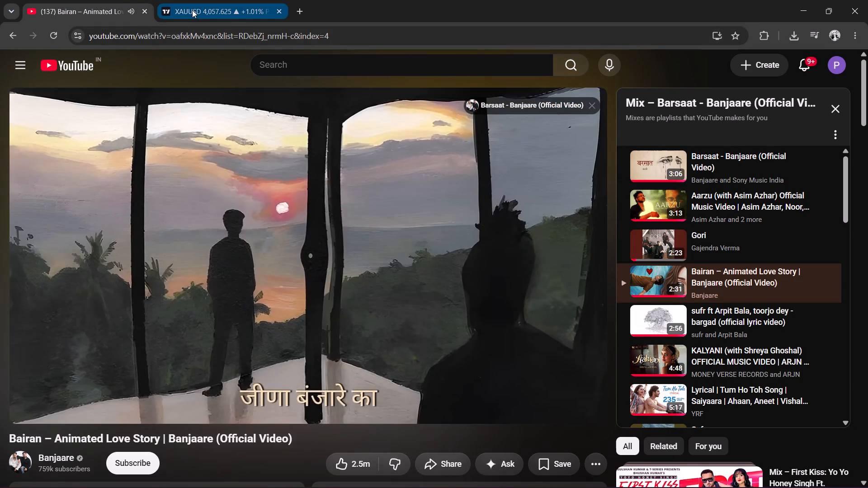
left_click(192, 10)
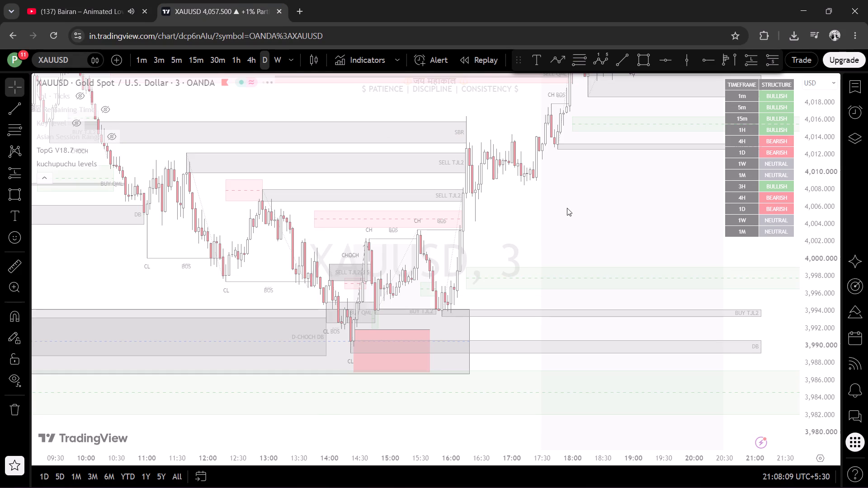
Examine the daily XAUUSD price structure, including the marked QML and FIB levels and the zones above the current price.
scroll(688, 220, "up", 7)
scroll(562, 218, "up", 3)
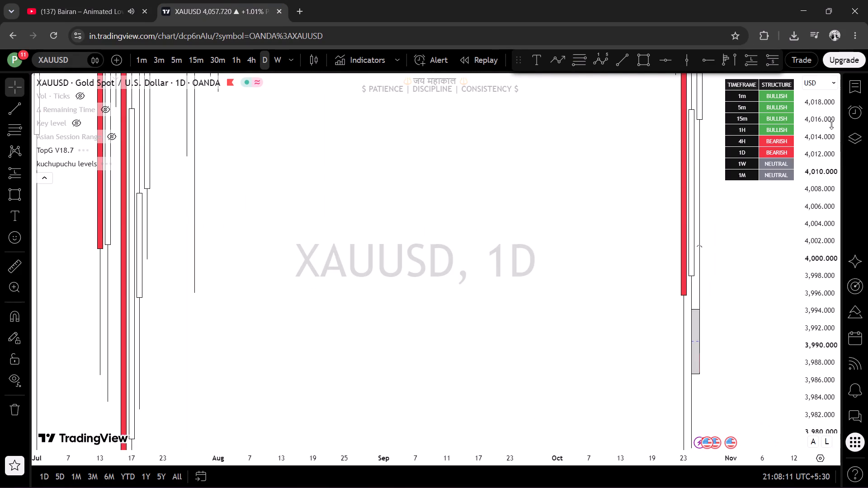
left_click_drag(830, 126, 848, 479)
left_click_drag(820, 169, 851, 484)
scroll(689, 416, "down", 6)
left_click_drag(689, 361, 609, 361)
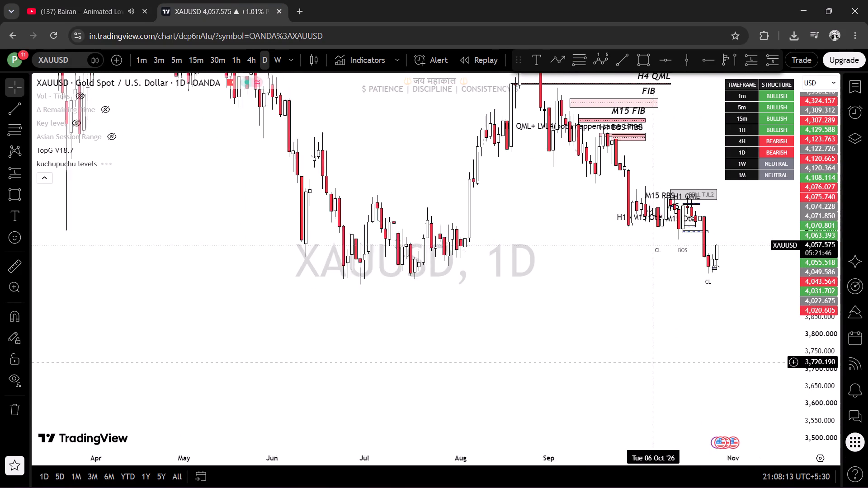
left_click_drag(609, 361, 509, 360)
scroll(526, 361, "down", 6)
left_click_drag(642, 287, 465, 354)
scroll(468, 350, "up", 4)
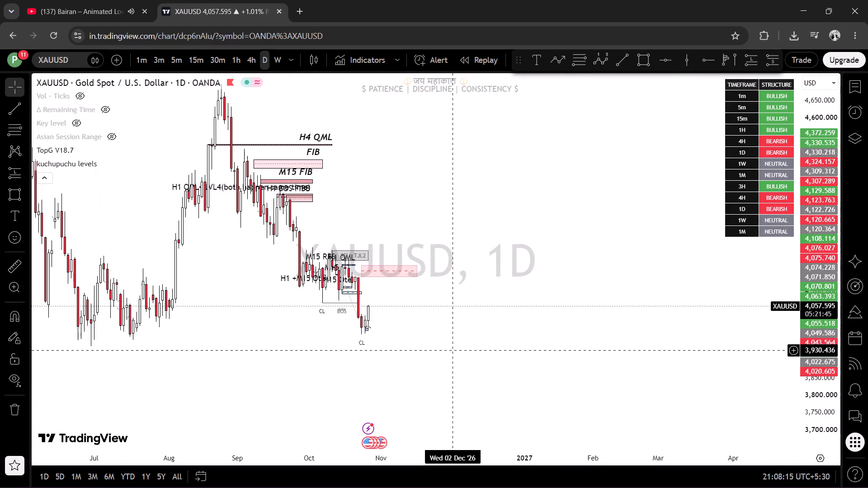
scroll(498, 338, "up", 4)
left_click_drag(513, 314, 816, 300)
left_click_drag(648, 198, 674, 233)
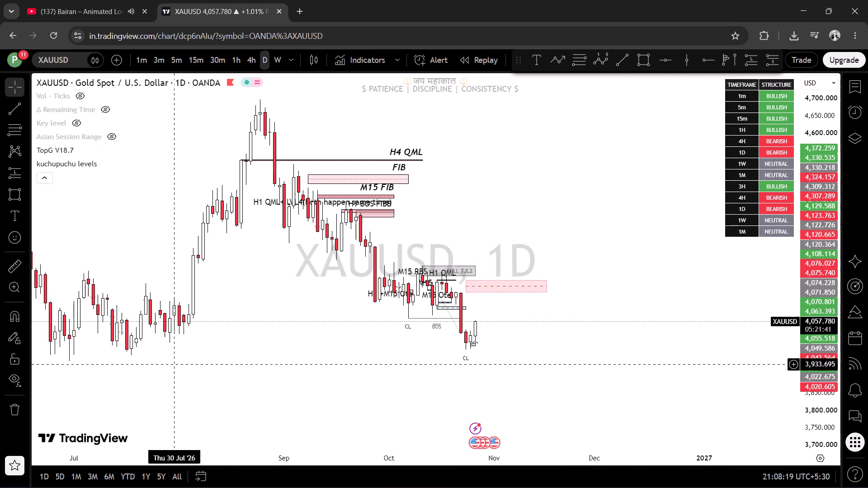
Turn off the MTF Trend Dashboard in the settings of the kuchupuchu levels indicator.
left_click(454, 268)
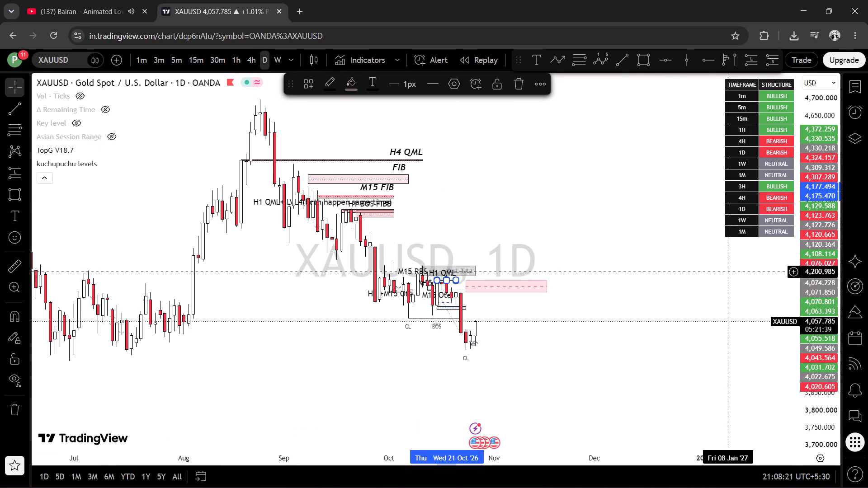
left_click_drag(807, 285, 800, 239)
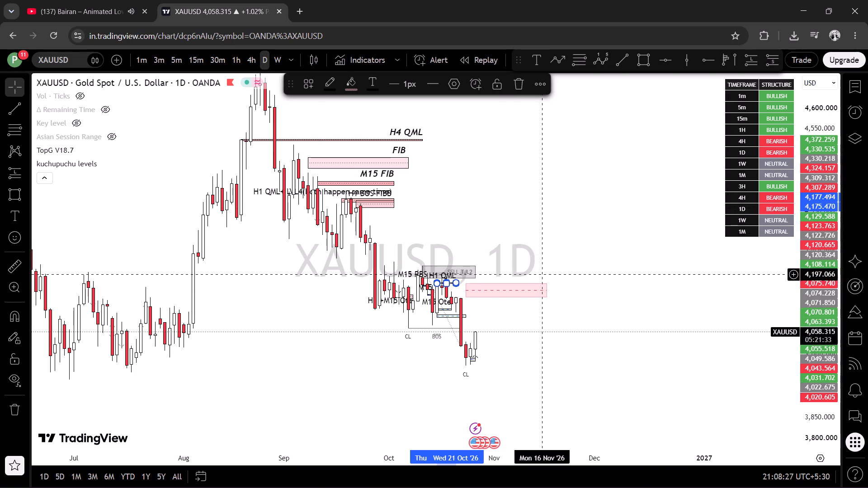
double_click(519, 286)
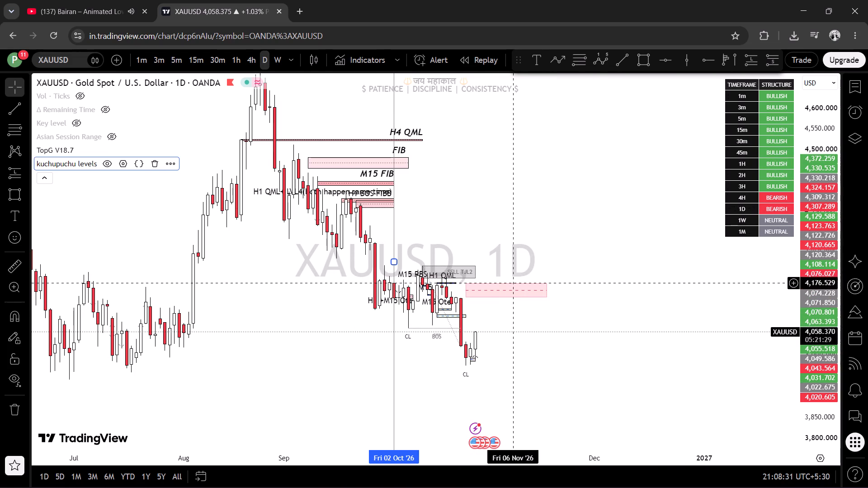
left_click(609, 220)
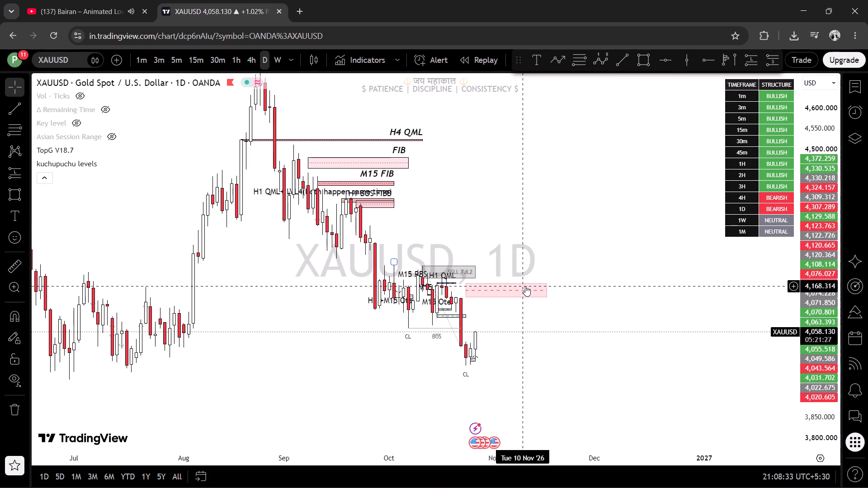
double_click(525, 286)
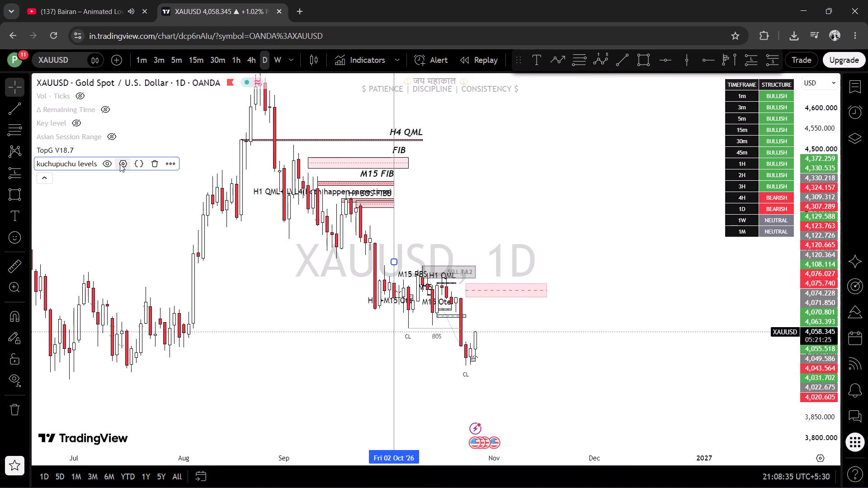
left_click(120, 164)
scroll(505, 299, "down", 4)
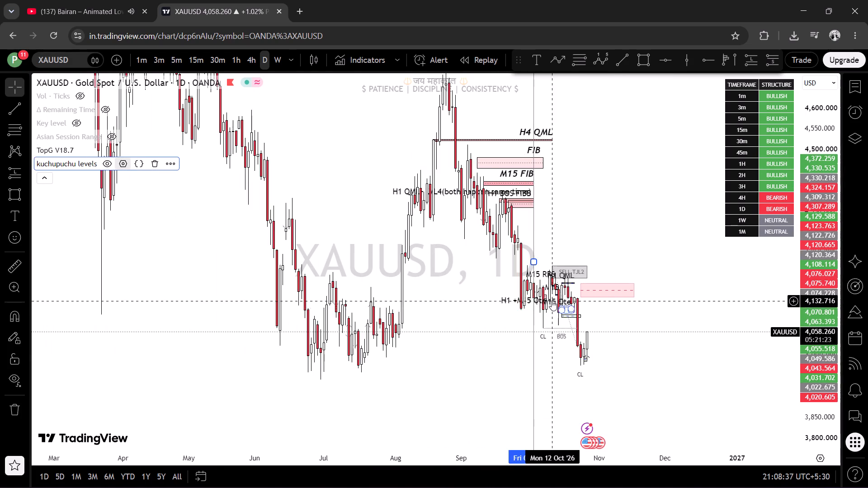
scroll(552, 300, "up", 4)
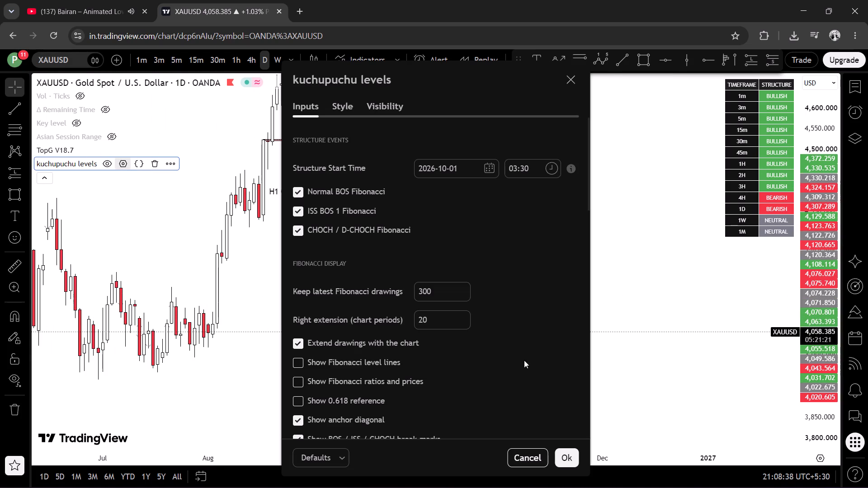
scroll(454, 204, "down", 5)
scroll(505, 210, "down", 9)
scroll(505, 210, "up", 1)
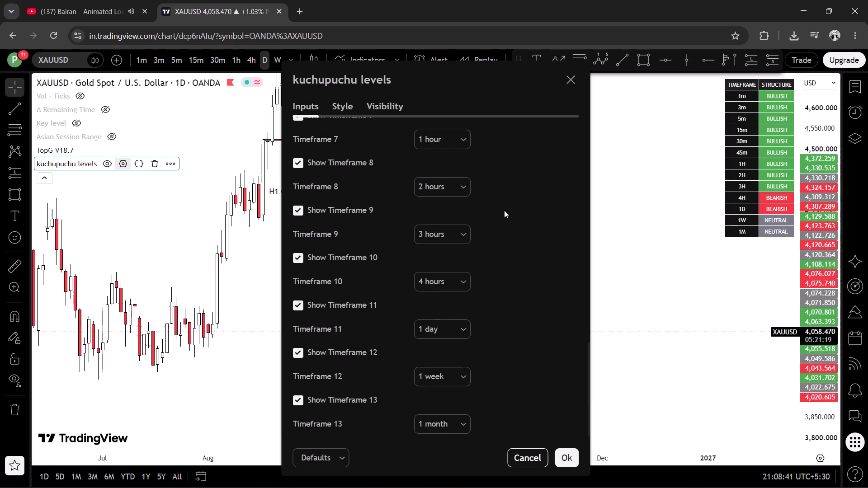
scroll(504, 210, "up", 4)
left_click(302, 274)
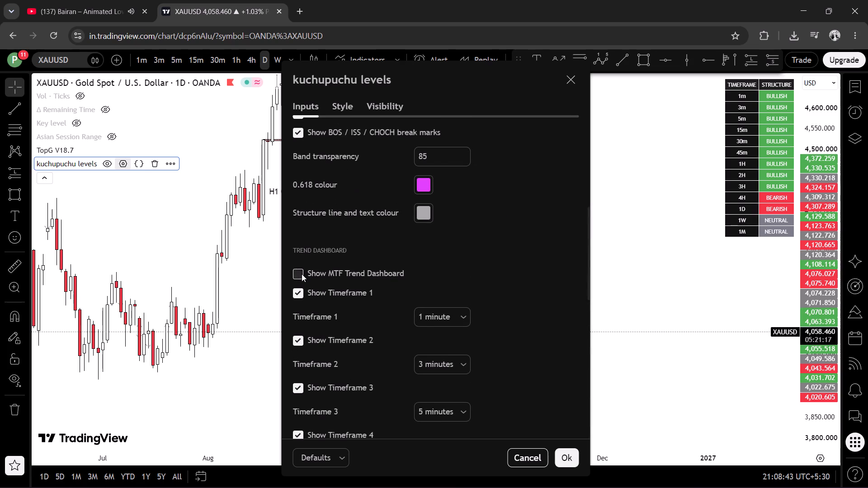
left_click(563, 456)
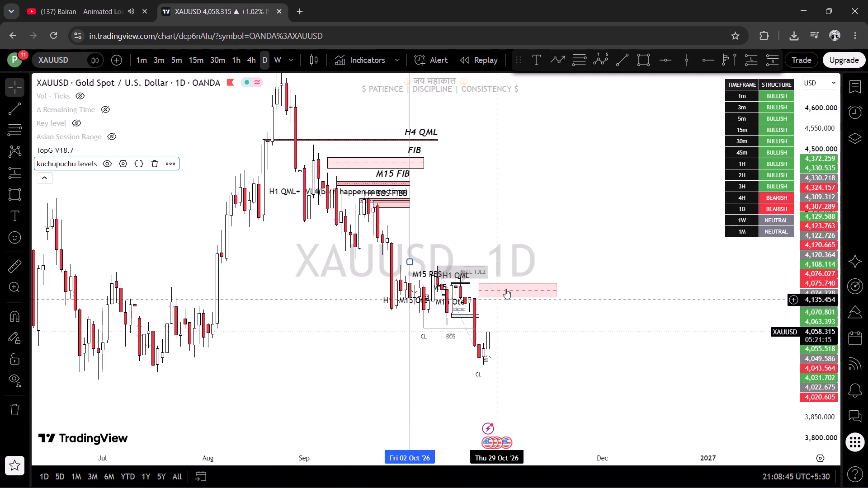
Examine the pink daily supply zone above the current price and the recent price legs leading down from it.
left_click(514, 284)
left_click(588, 354)
left_click(739, 175)
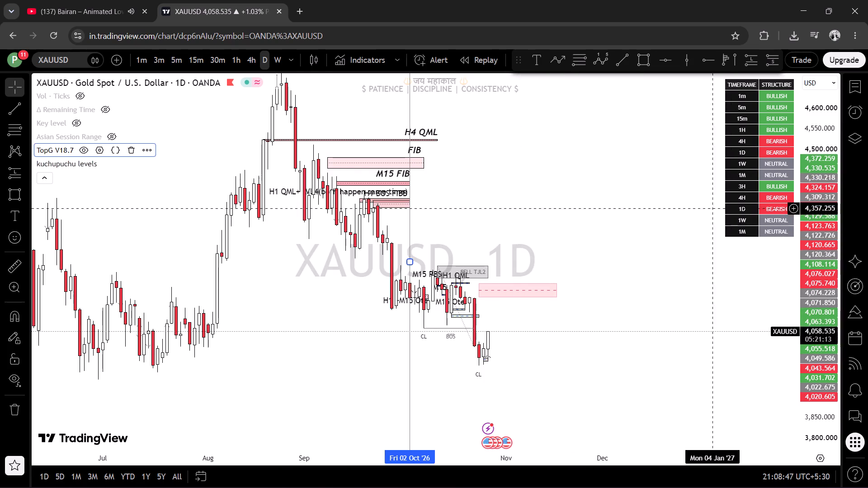
scroll(580, 253, "up", 3)
left_click_drag(519, 251, 577, 197)
scroll(500, 228, "down", 2)
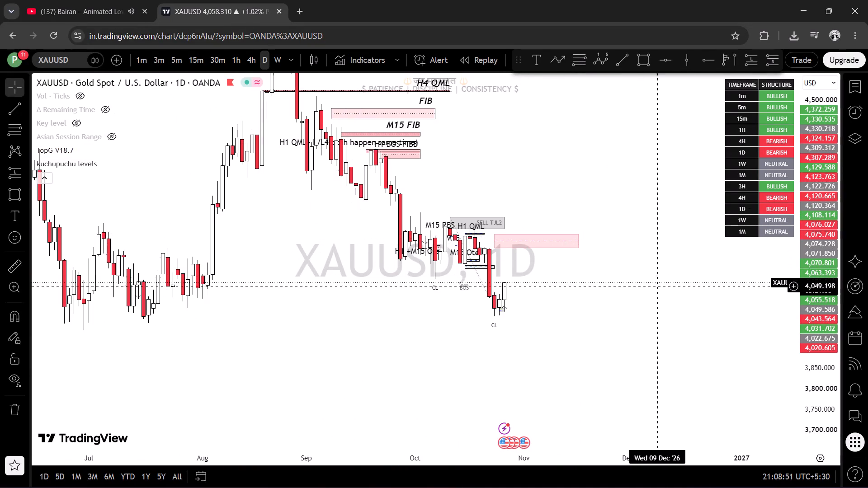
left_click_drag(636, 293, 589, 302)
left_click_drag(815, 310, 779, 211)
left_click_drag(635, 209, 609, 215)
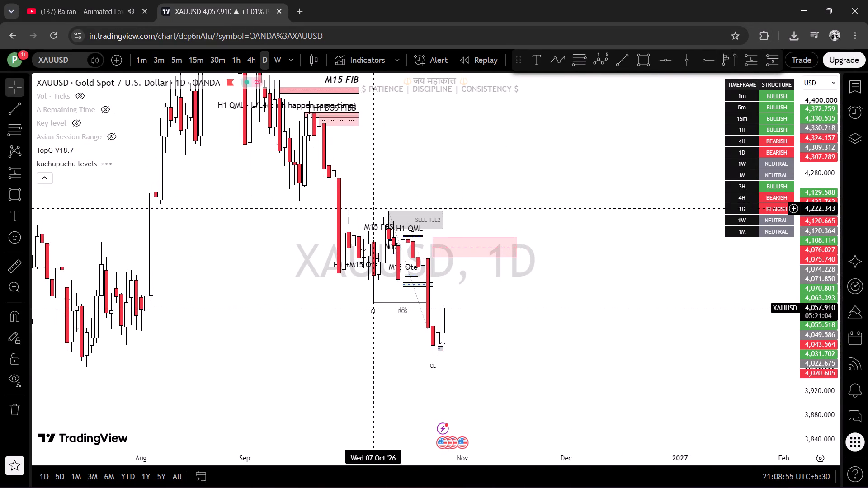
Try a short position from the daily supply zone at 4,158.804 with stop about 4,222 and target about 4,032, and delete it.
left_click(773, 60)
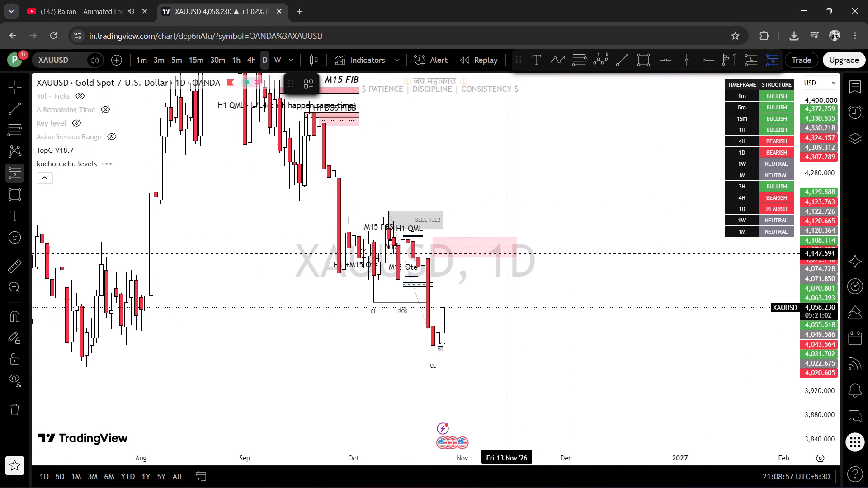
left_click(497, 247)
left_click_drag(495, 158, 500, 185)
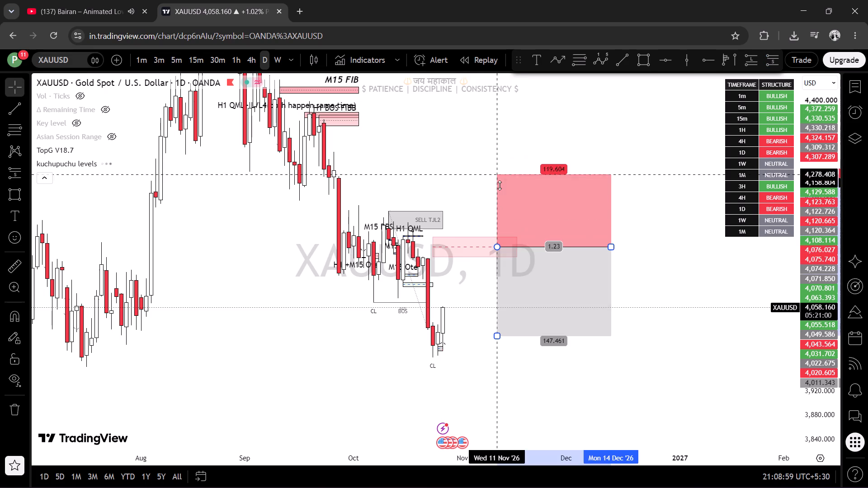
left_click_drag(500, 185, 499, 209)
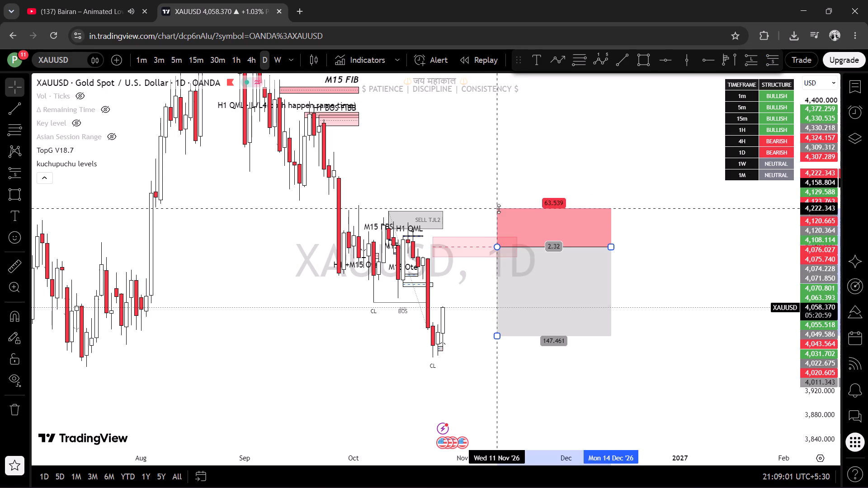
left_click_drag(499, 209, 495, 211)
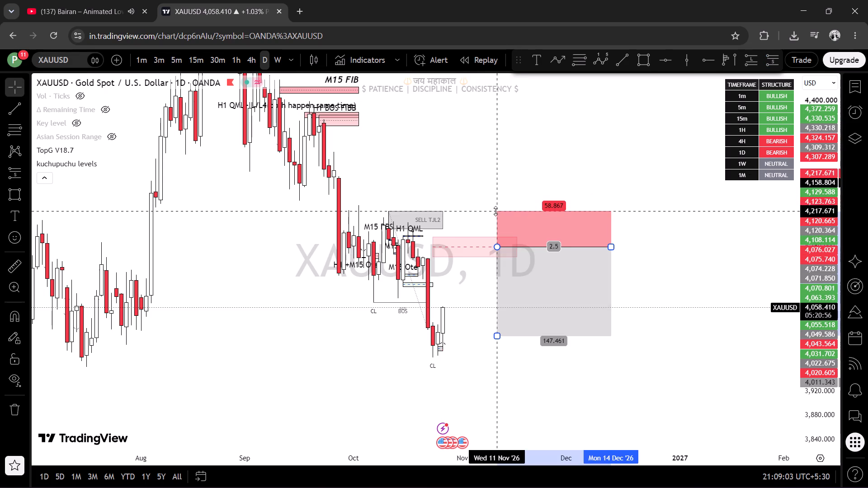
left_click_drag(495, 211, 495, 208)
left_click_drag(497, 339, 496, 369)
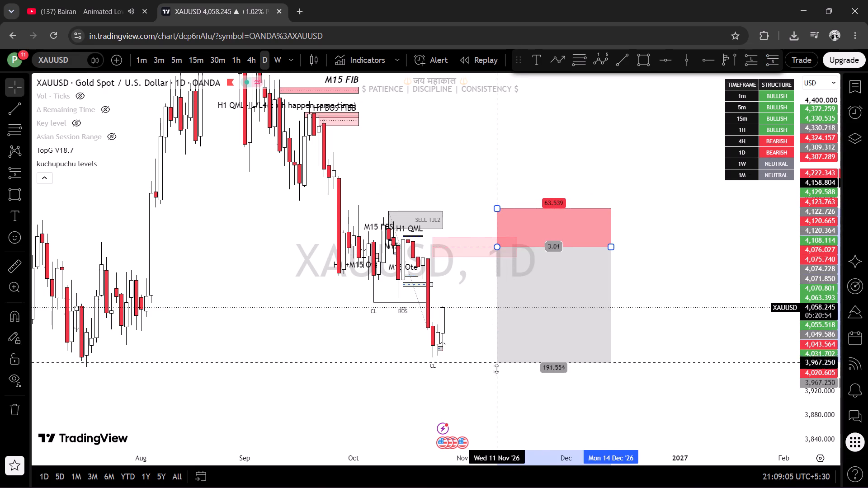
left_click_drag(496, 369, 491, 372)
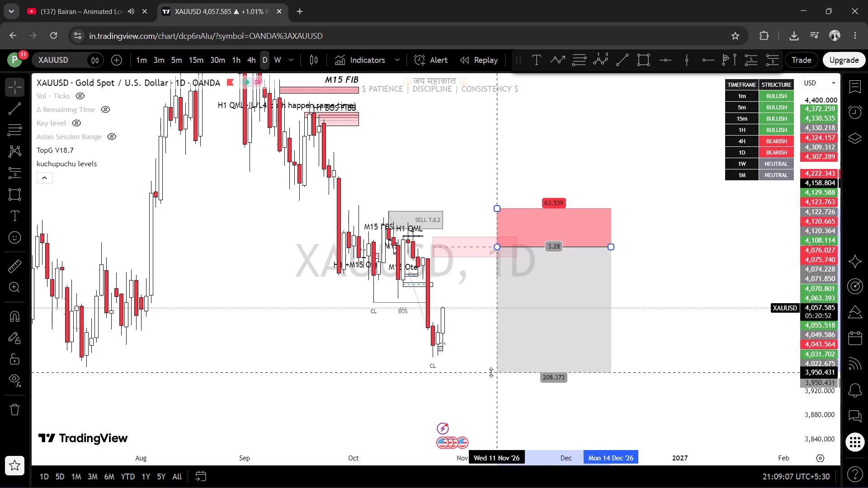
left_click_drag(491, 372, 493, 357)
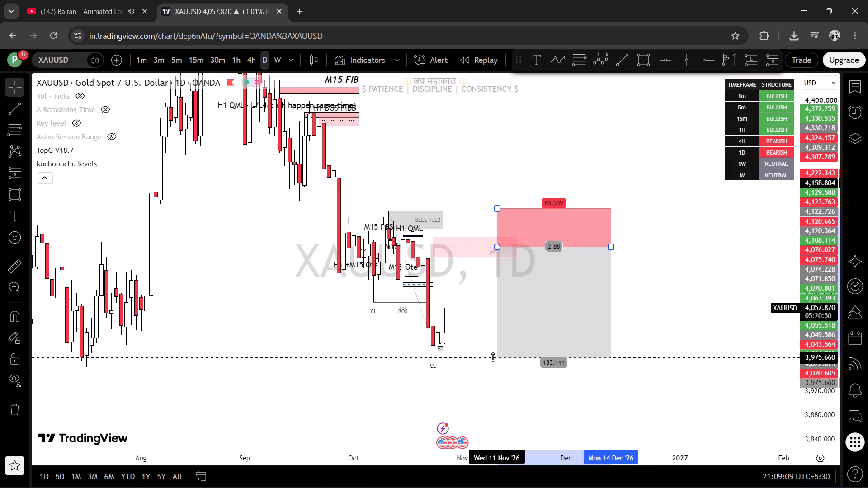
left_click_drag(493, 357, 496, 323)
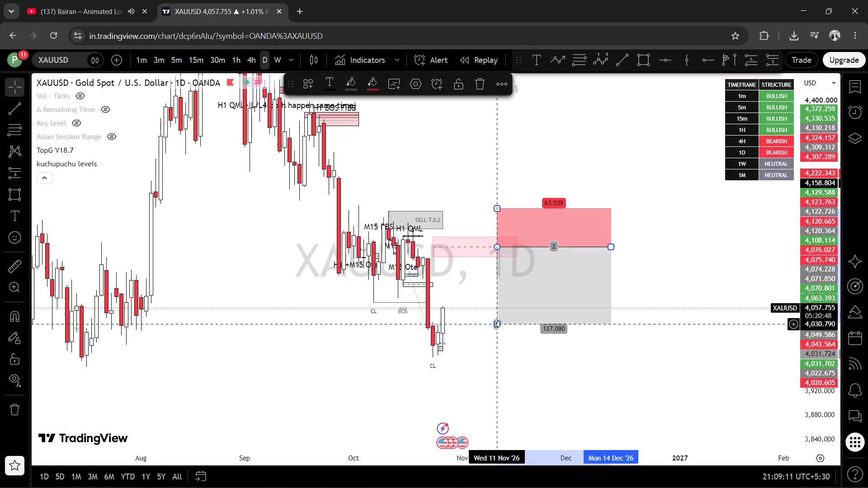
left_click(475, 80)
Switch the XAUUSD chart to the 4-hour timeframe.
scroll(510, 167, "down", 3)
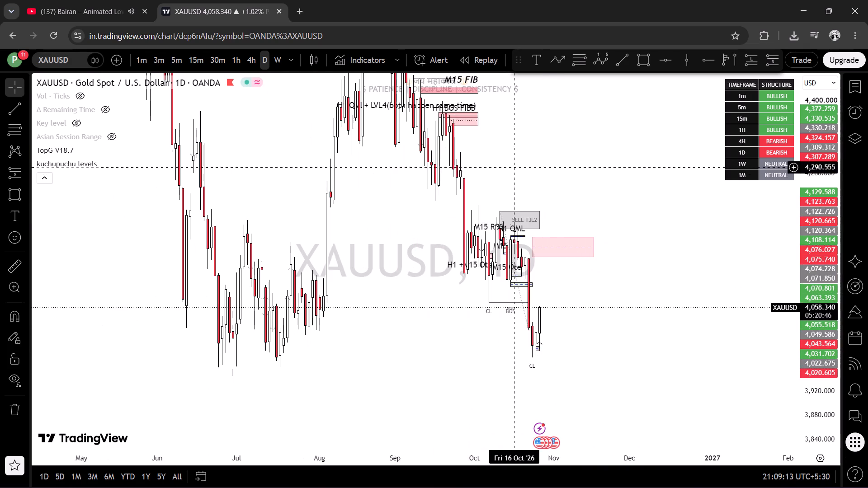
left_click(246, 58)
Examine the 4-hour XAUUSD structure, including the D-CHOCH zones and the pink supply zones above the current price.
scroll(597, 224, "up", 5)
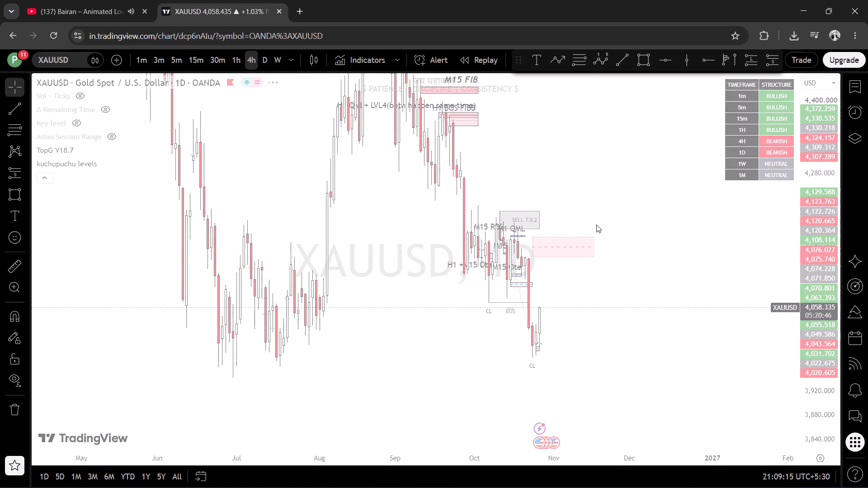
scroll(595, 318, "down", 3)
left_click_drag(815, 384, 743, 261)
left_click_drag(698, 254, 622, 203)
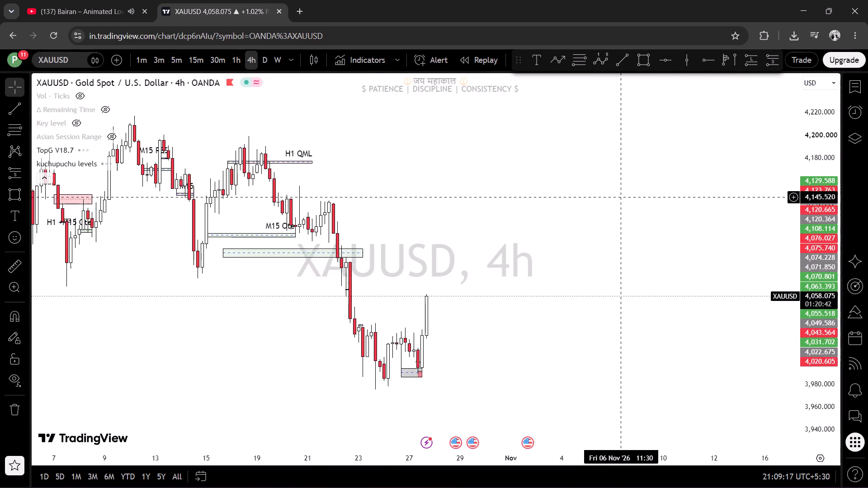
scroll(618, 197, "down", 3)
left_click_drag(683, 207, 698, 221)
left_click_drag(752, 175, 675, 164)
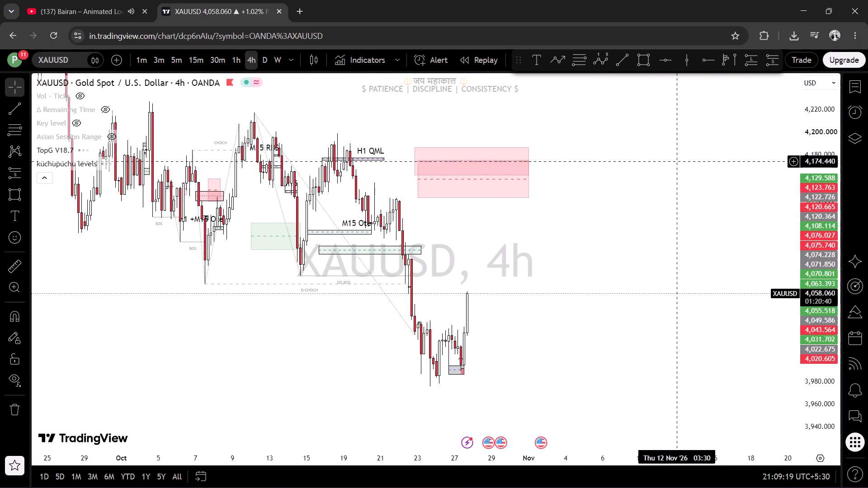
scroll(618, 220, "up", 1)
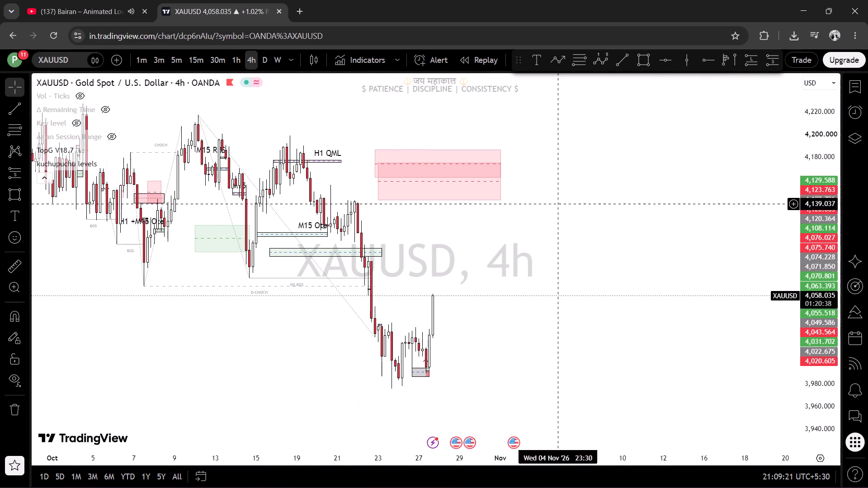
left_click_drag(560, 233, 593, 195)
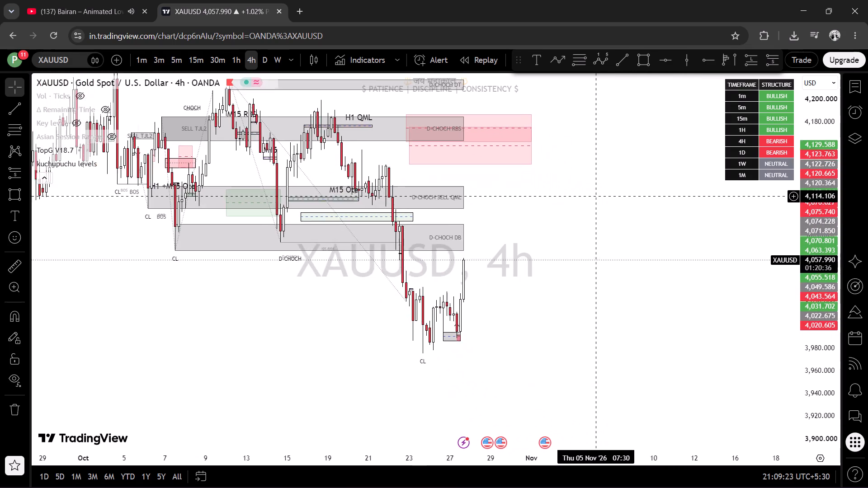
left_click_drag(593, 195, 596, 238)
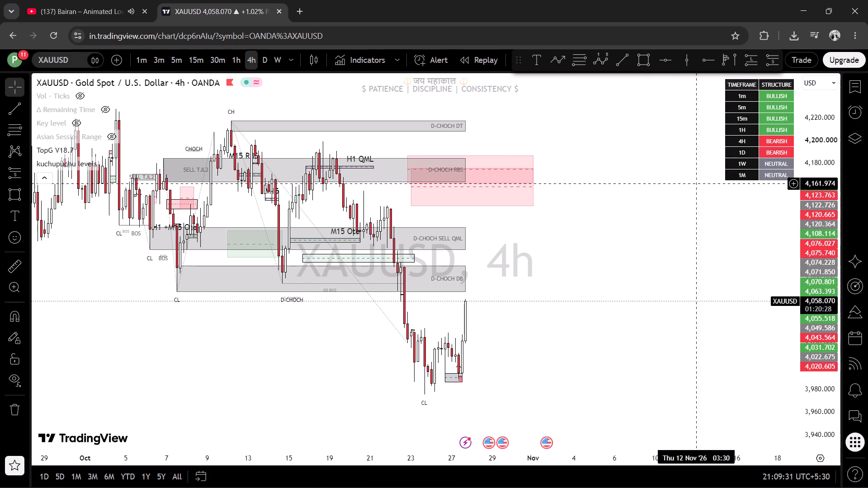
Switch the XAUUSD chart to the 1-hour timeframe.
left_click(236, 56)
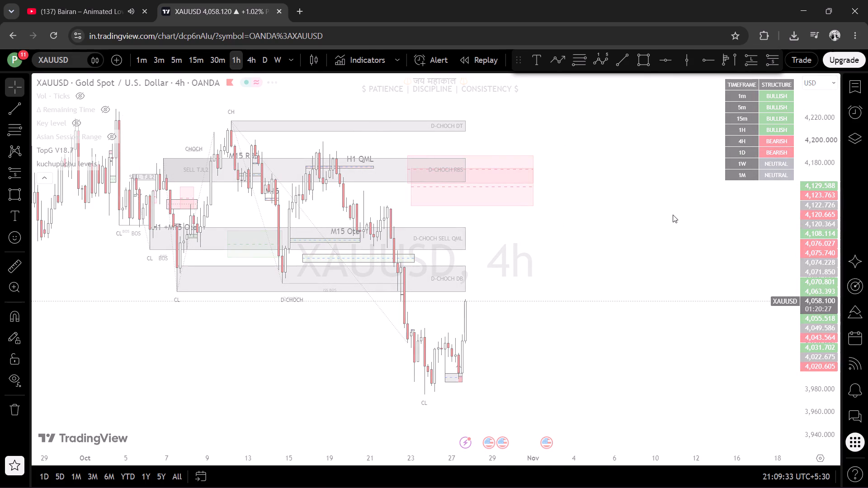
Examine the 1-hour XAUUSD structure around the ISS BOS marks, the ISS 4 zone and the green demand zone of 27 October.
scroll(687, 209, "down", 4)
left_click_drag(697, 333, 652, 305)
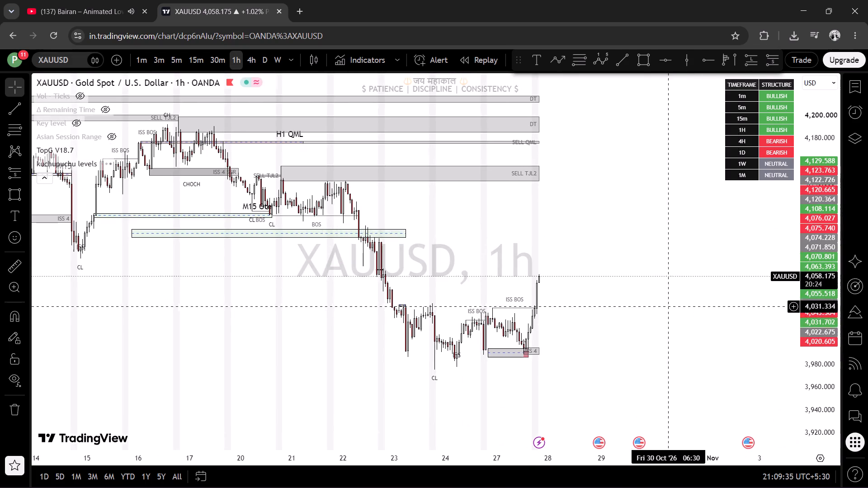
left_click_drag(800, 338, 767, 269)
left_click_drag(741, 273, 679, 160)
scroll(581, 237, "up", 3)
left_click_drag(492, 252, 464, 261)
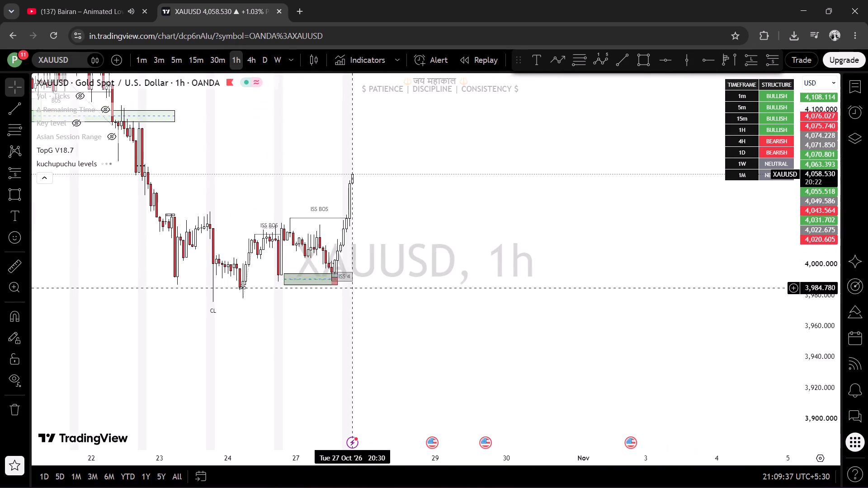
left_click_drag(455, 281, 522, 263)
left_click_drag(547, 283, 613, 266)
left_click_drag(811, 304, 800, 263)
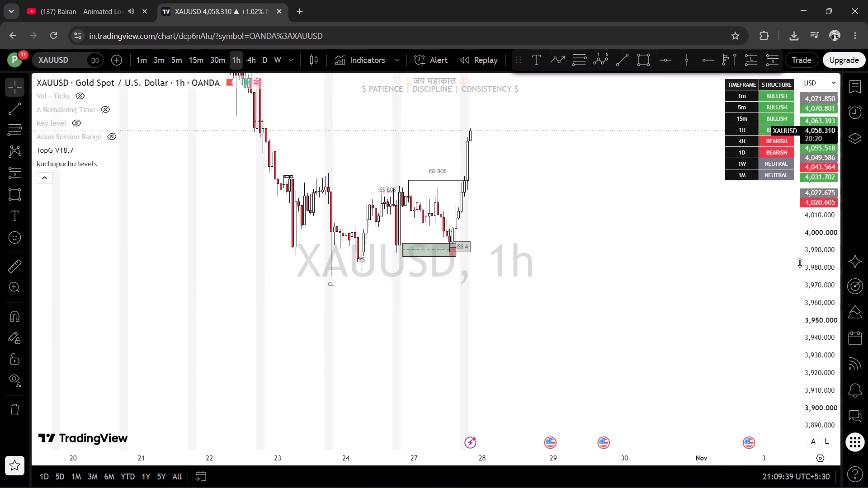
left_click_drag(800, 263, 708, 252)
scroll(609, 209, "up", 1)
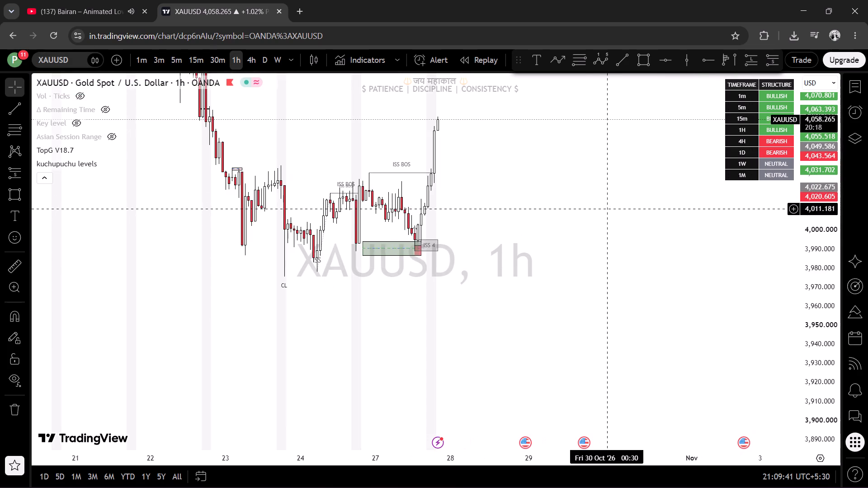
left_click_drag(600, 221, 582, 290)
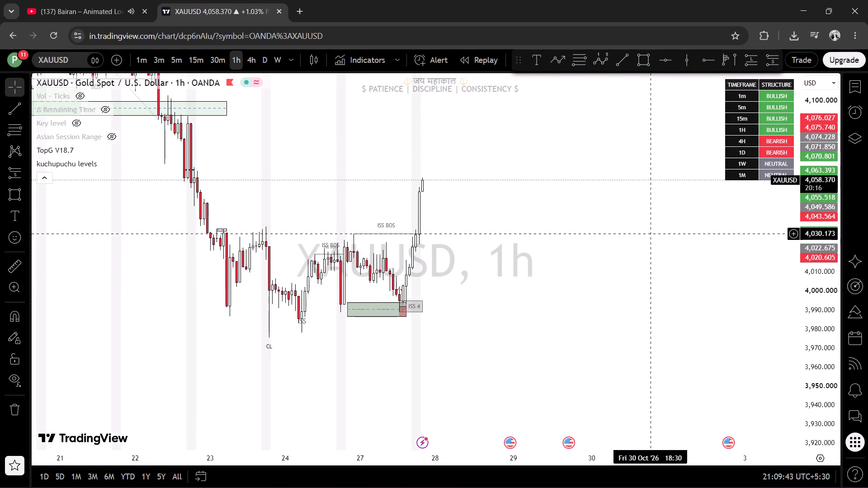
left_click_drag(650, 234, 625, 236)
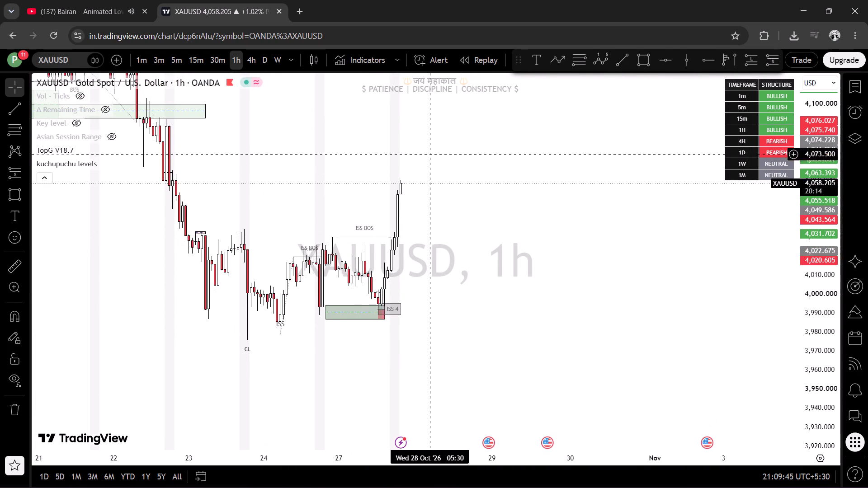
Switch the XAUUSD chart to the 15-minute timeframe.
left_click(194, 63)
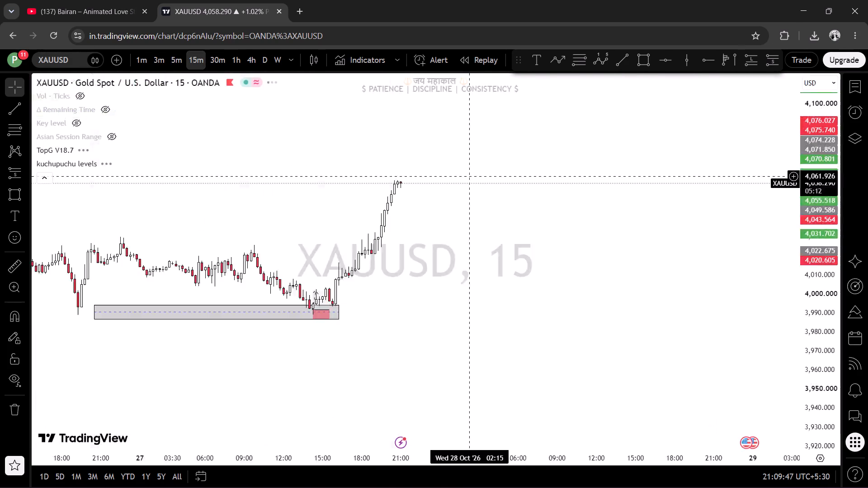
Examine the 15-minute XAUUSD structure around the grey 27 October demand zone and the rally that leaves it.
scroll(473, 177, "down", 4)
left_click_drag(826, 322, 779, 131)
scroll(673, 177, "up", 4)
left_click_drag(594, 195, 723, 282)
scroll(722, 275, "down", 4)
left_click_drag(775, 271, 663, 209)
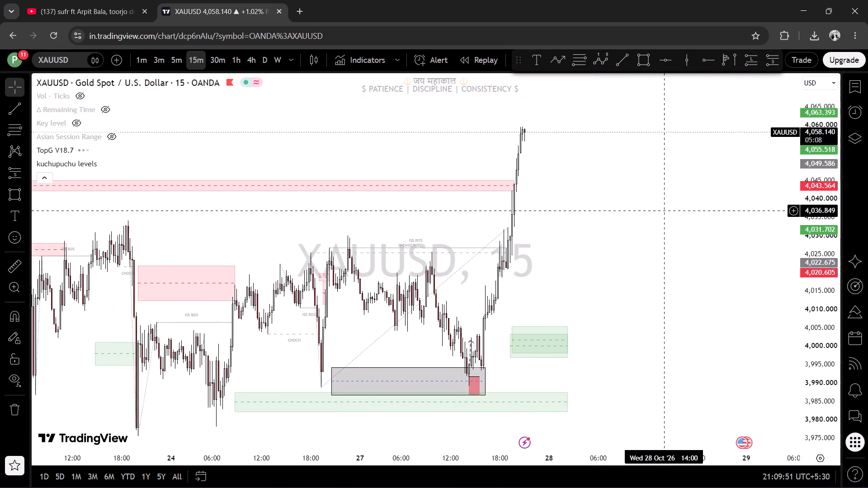
left_click_drag(663, 209, 662, 208)
scroll(650, 208, "up", 6)
left_click_drag(571, 226, 681, 226)
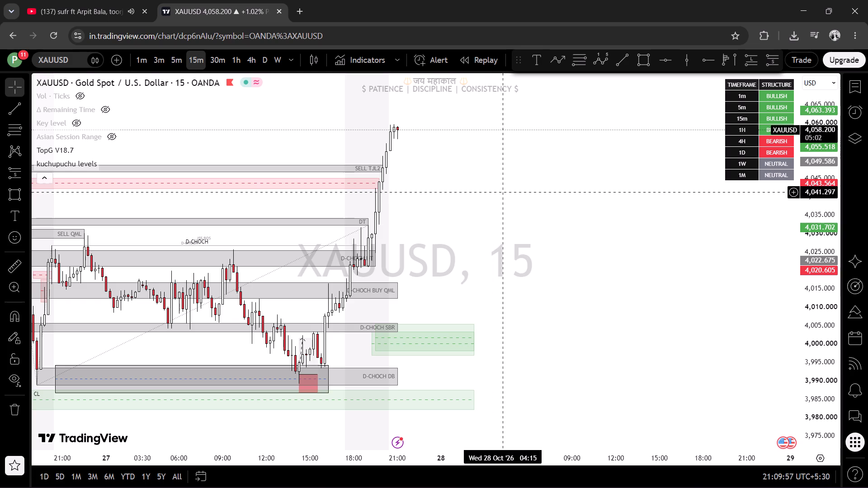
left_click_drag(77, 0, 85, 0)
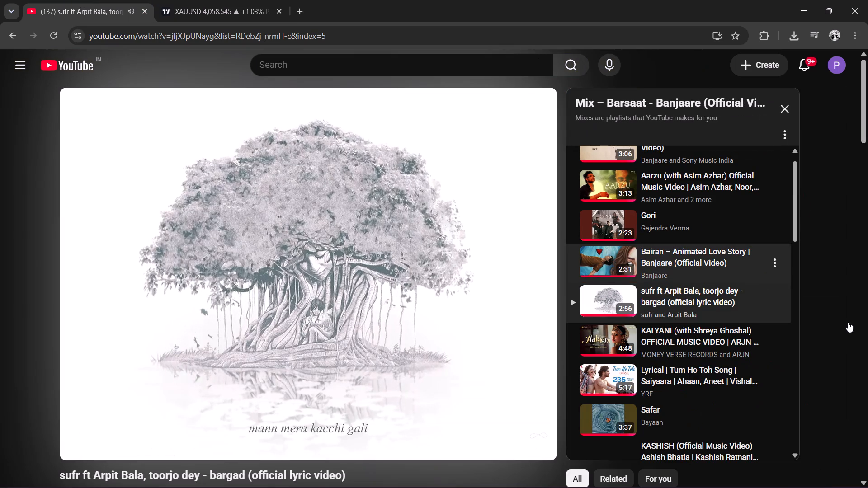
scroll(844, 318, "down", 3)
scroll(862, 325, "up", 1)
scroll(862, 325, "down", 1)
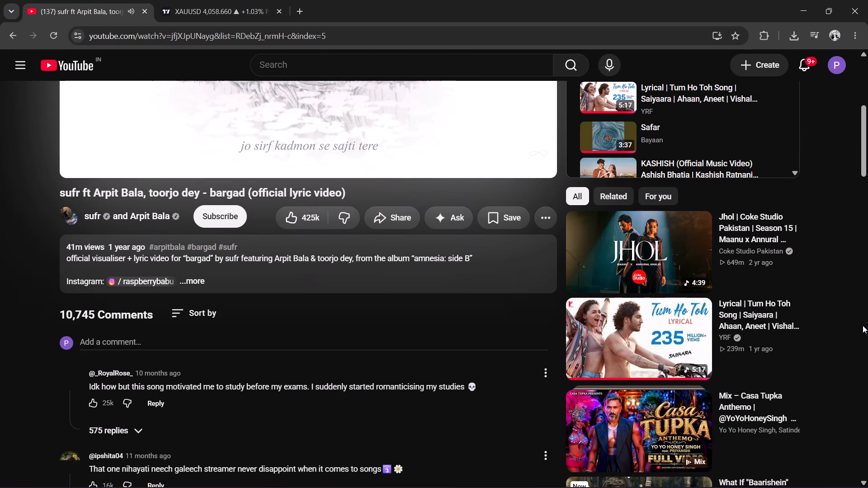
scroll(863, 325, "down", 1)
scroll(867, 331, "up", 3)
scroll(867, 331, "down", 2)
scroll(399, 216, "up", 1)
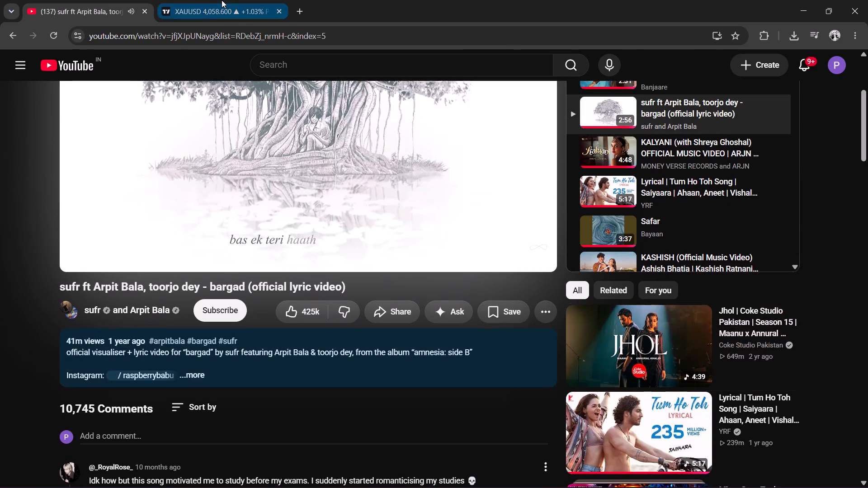
Return to the XAUUSD chart and set the system volume to about 41.
left_click(222, 0)
left_click(775, 475)
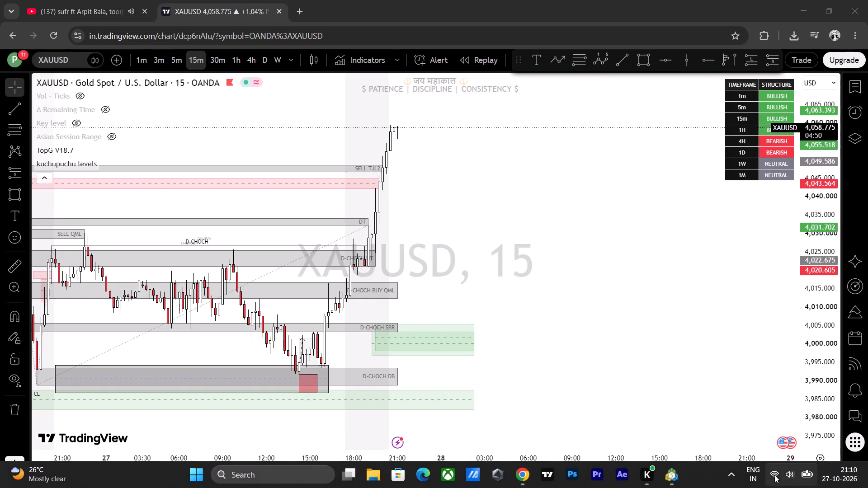
left_click_drag(750, 404, 743, 406)
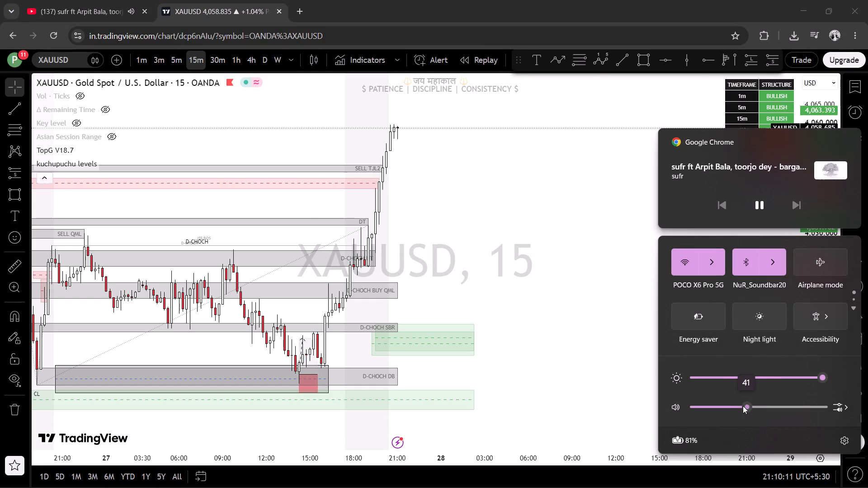
left_click_drag(743, 406, 742, 406)
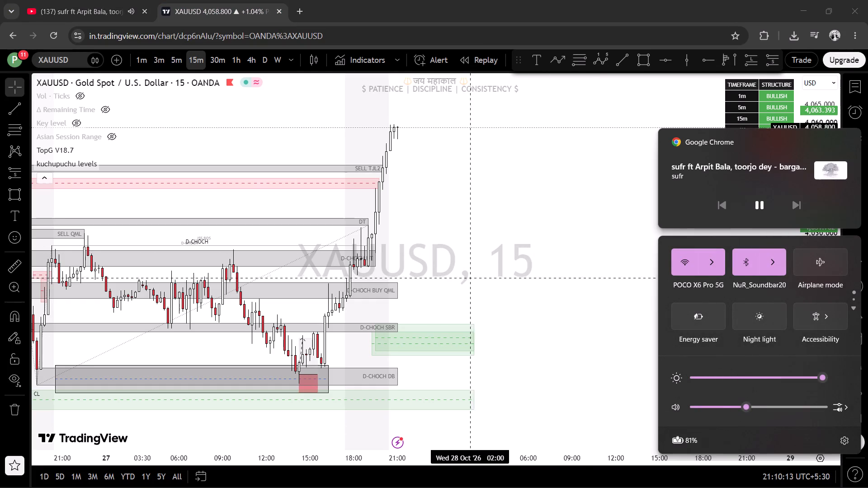
left_click(473, 275)
Examine the 15-minute XAUUSD zones from D-CHOCH DB at the 27 October low up to the SELL TJL2 and pink supply zones.
scroll(519, 230, "up", 1)
left_click_drag(519, 232, 641, 280)
scroll(599, 249, "down", 5)
left_click_drag(721, 295, 688, 248)
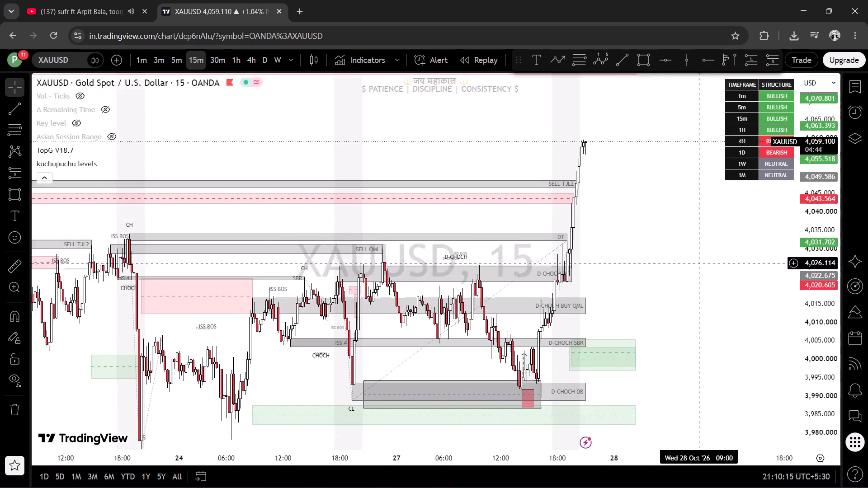
left_click_drag(688, 248, 591, 156)
left_click_drag(639, 192, 668, 296)
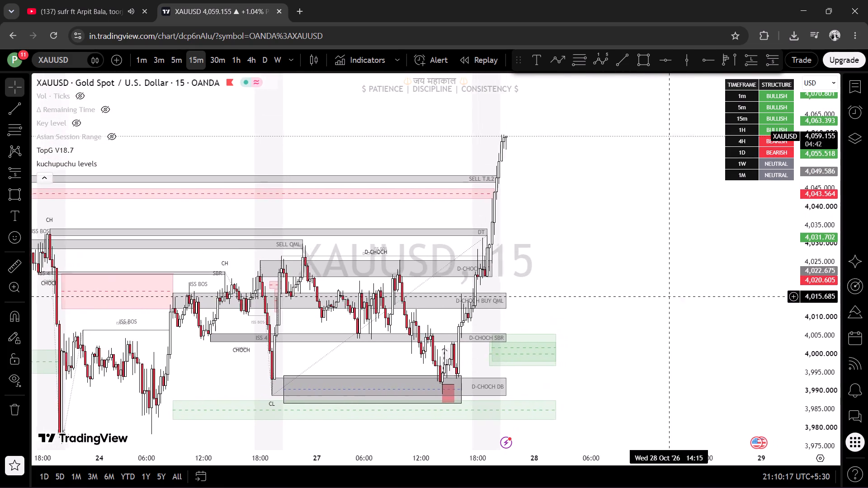
left_click_drag(668, 296, 655, 300)
left_click_drag(658, 268, 618, 219)
left_click_drag(646, 209, 652, 250)
left_click_drag(647, 144, 656, 167)
left_click_drag(825, 157, 811, 254)
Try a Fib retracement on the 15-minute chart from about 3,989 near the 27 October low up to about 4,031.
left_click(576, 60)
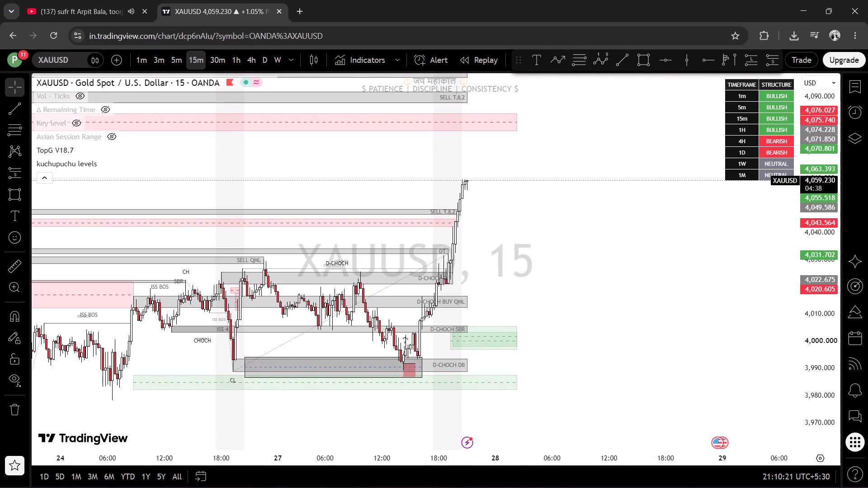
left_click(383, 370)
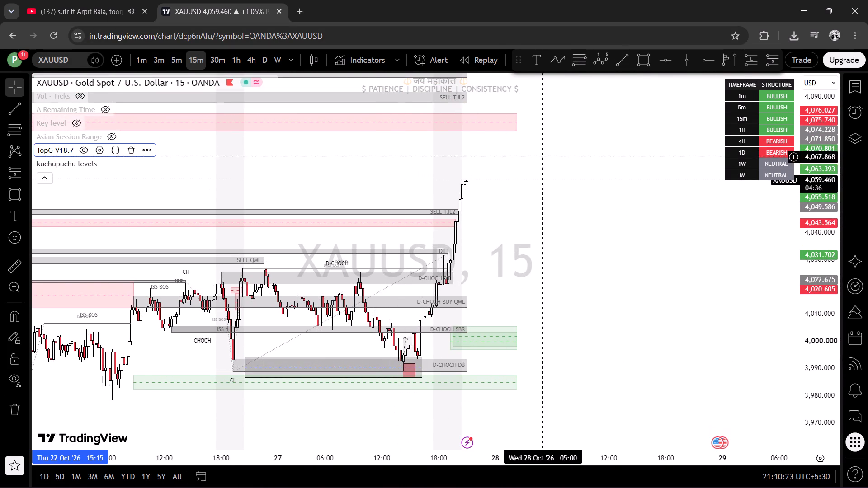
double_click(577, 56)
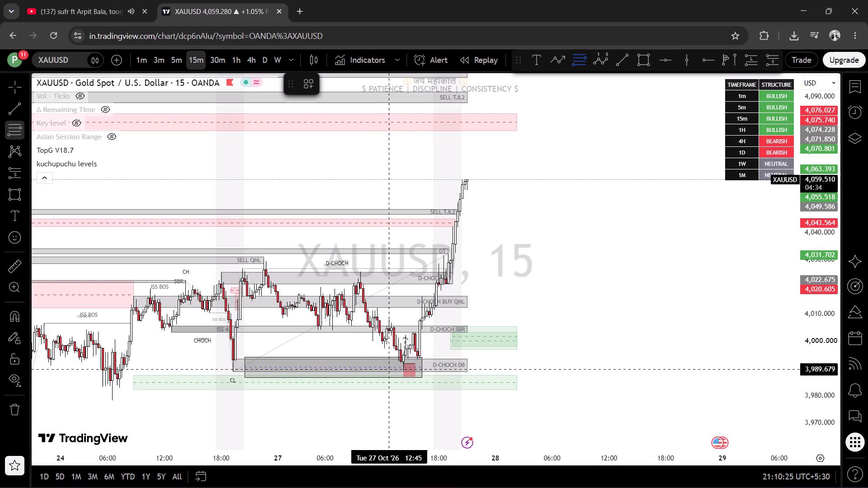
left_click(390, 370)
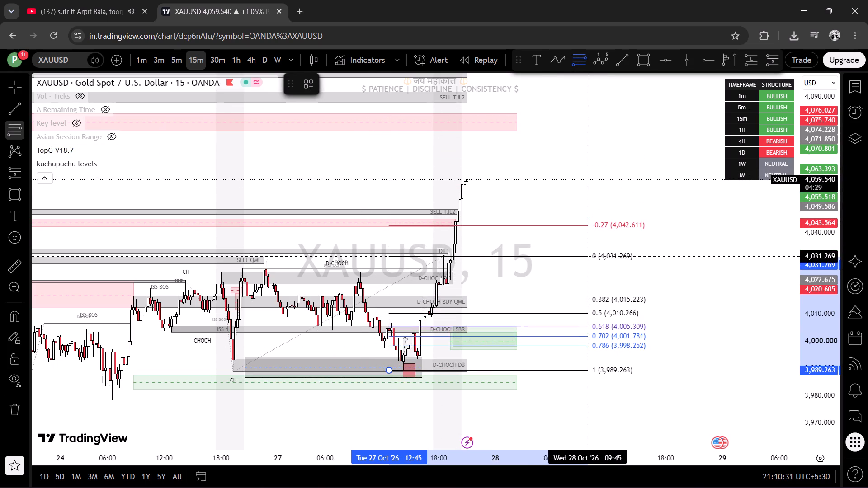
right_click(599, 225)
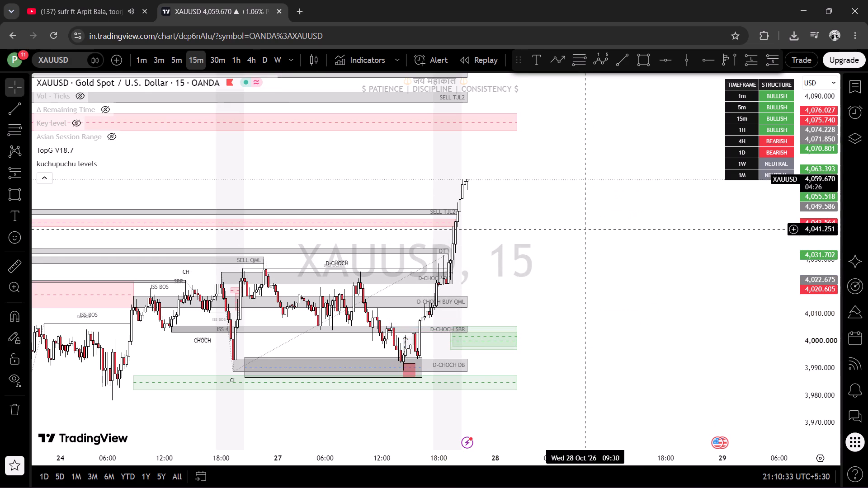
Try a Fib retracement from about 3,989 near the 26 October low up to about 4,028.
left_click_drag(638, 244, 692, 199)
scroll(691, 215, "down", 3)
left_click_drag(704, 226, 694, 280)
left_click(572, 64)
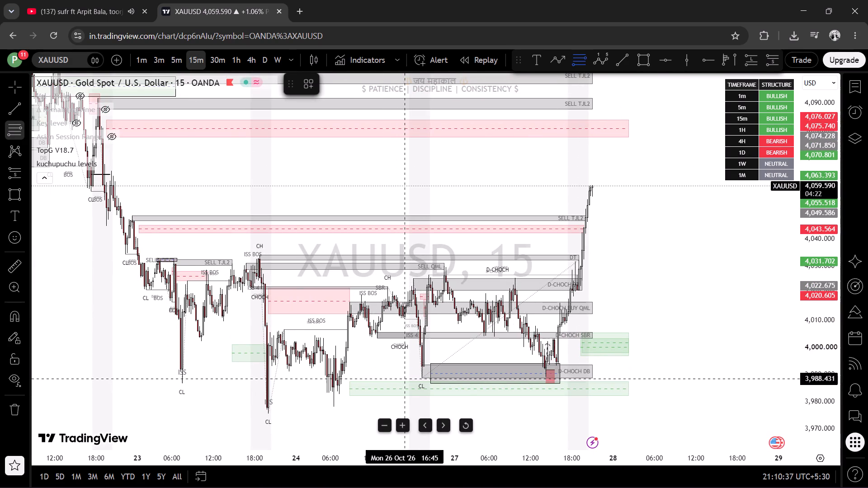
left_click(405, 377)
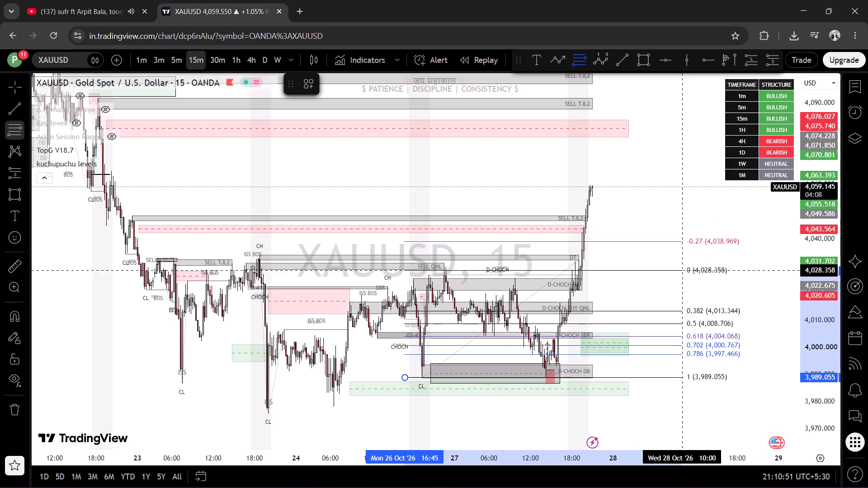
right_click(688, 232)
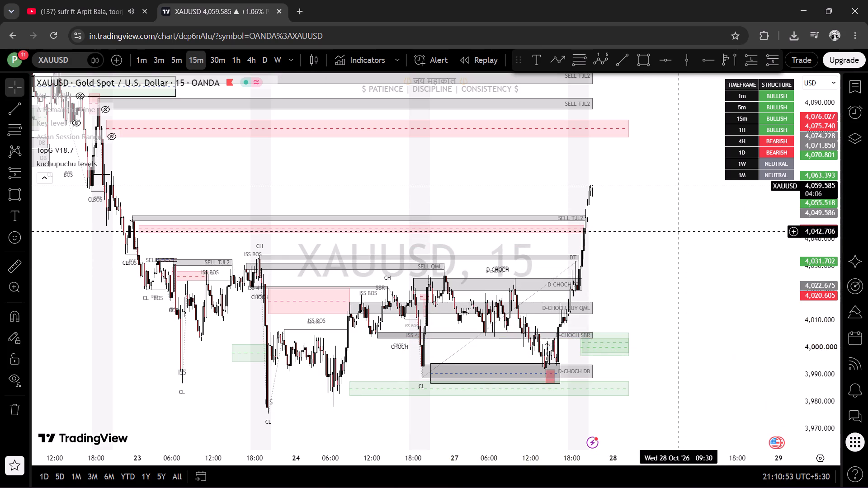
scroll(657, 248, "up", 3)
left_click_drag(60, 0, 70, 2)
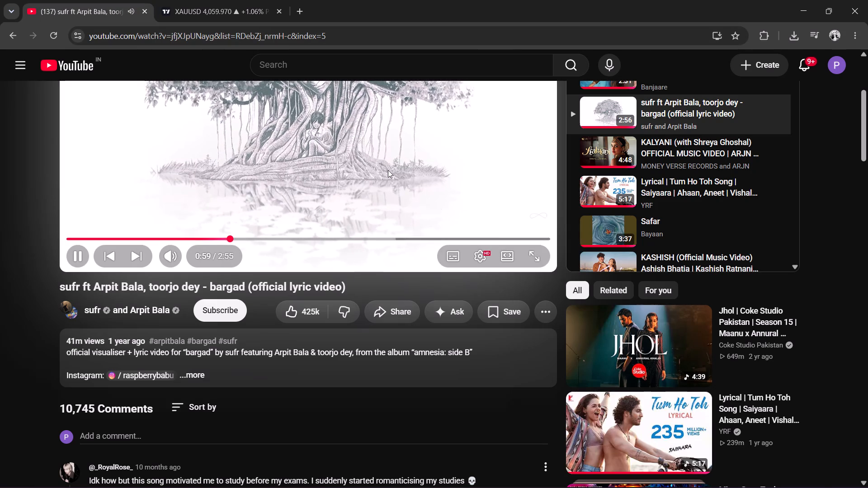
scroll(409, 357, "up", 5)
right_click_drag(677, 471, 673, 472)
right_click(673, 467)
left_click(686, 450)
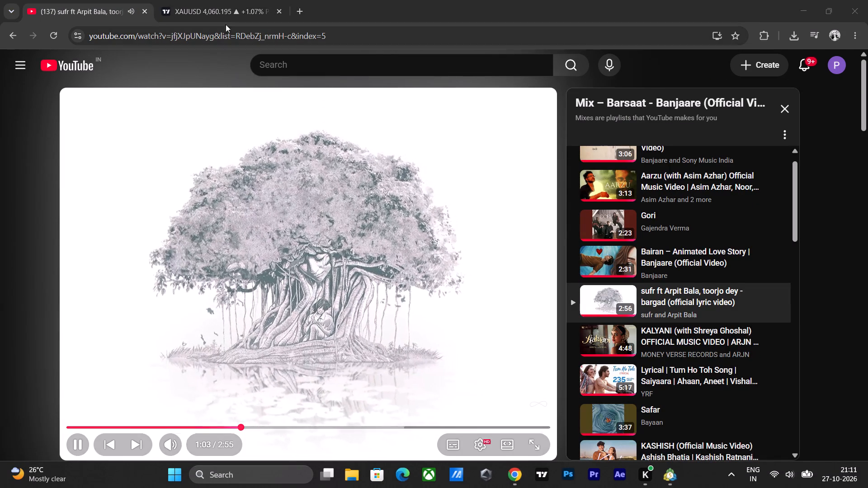
Open the AURUM dashboard in a new browser tab.
left_click(299, 0)
left_click(584, 323)
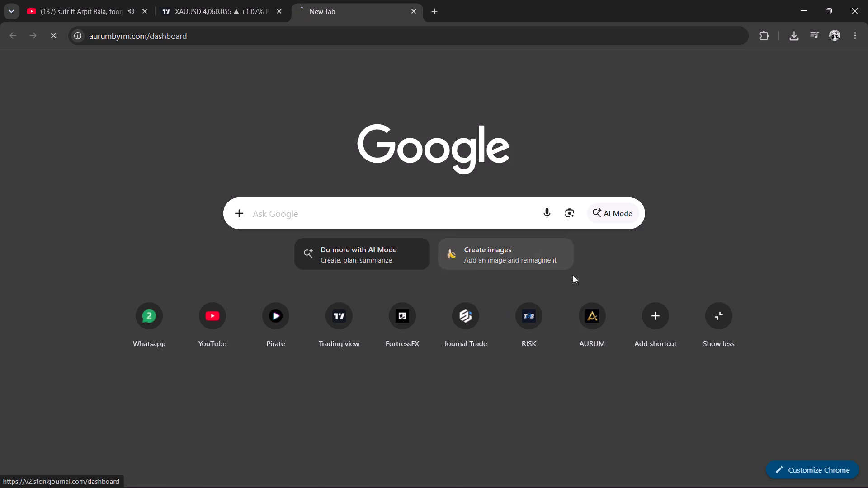
left_click(588, 330)
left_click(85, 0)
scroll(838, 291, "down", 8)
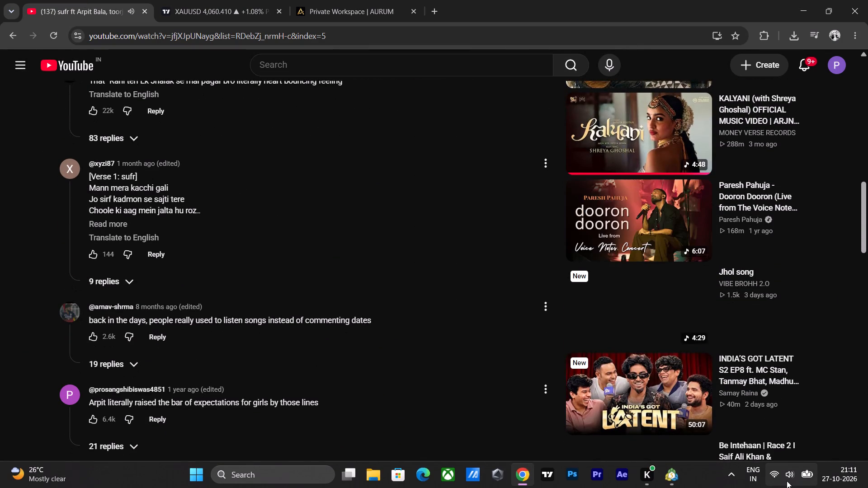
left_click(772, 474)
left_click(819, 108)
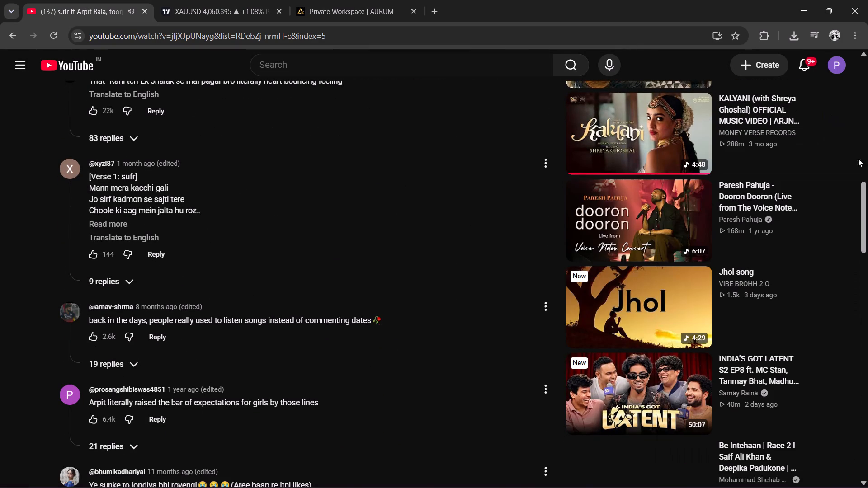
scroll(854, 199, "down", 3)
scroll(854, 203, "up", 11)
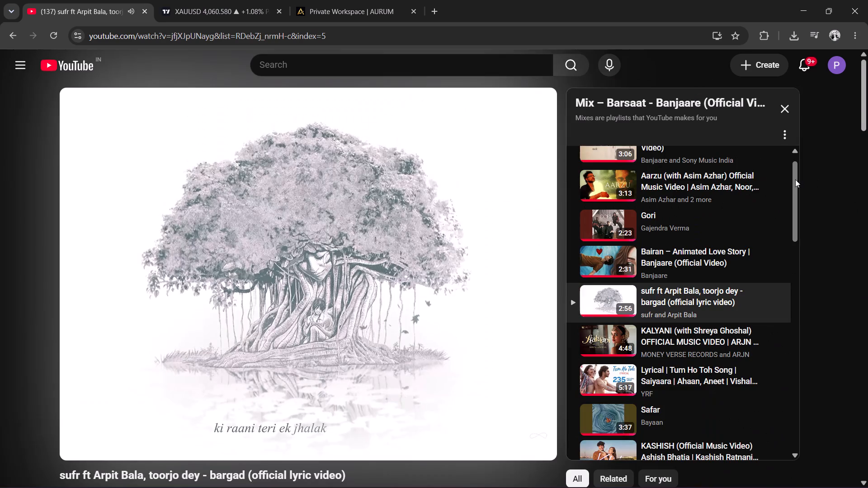
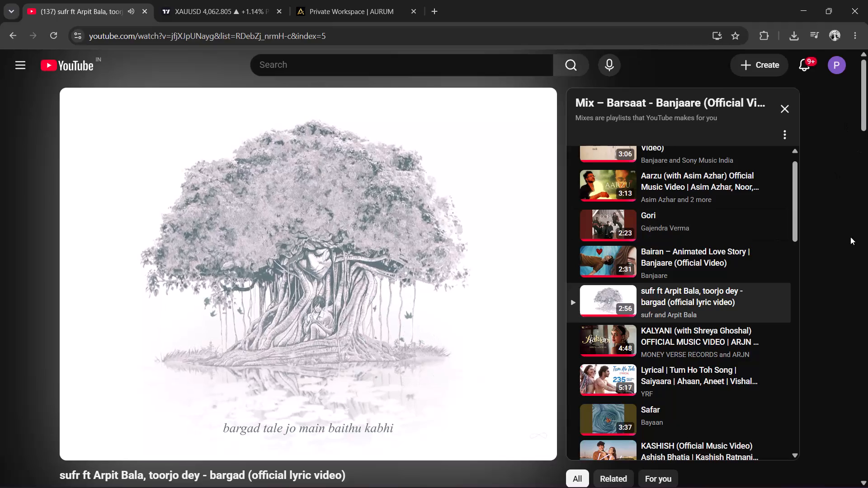
Browse the YouTube recommendations and play the Coke Studio Pakistan Season 15 song Jhol.
scroll(838, 244, "down", 3)
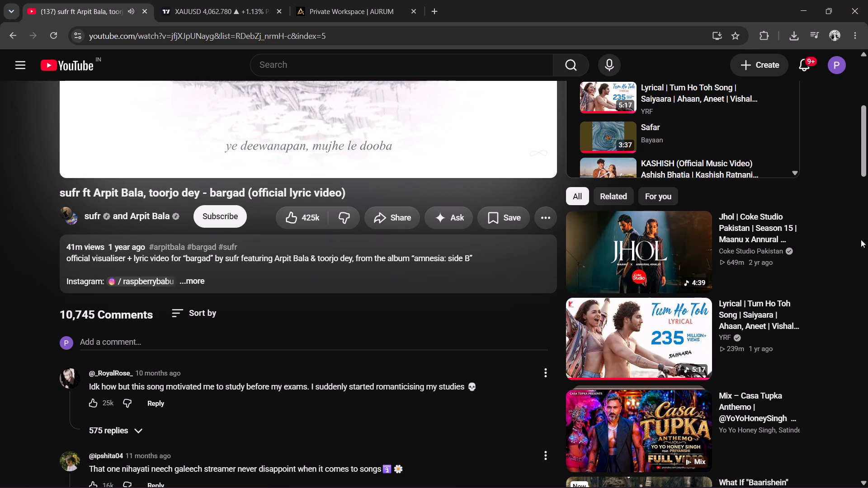
scroll(207, 287, "up", 2)
scroll(459, 394, "down", 2)
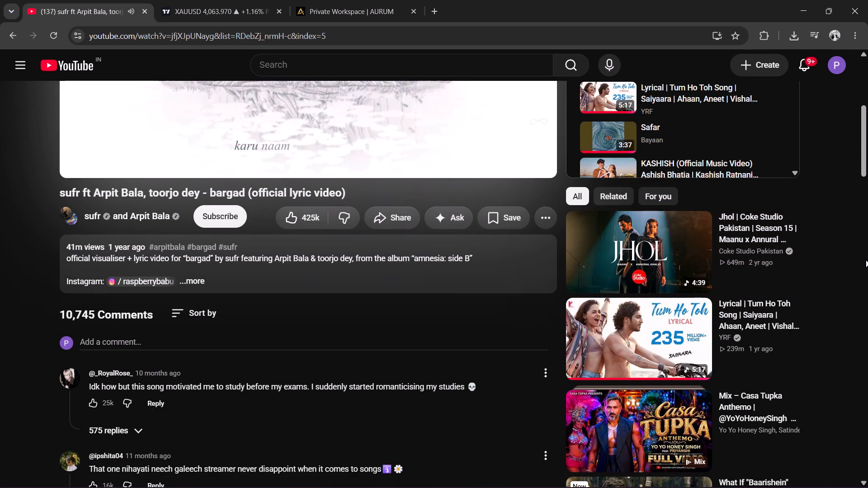
scroll(866, 260, "up", 4)
scroll(866, 260, "down", 2)
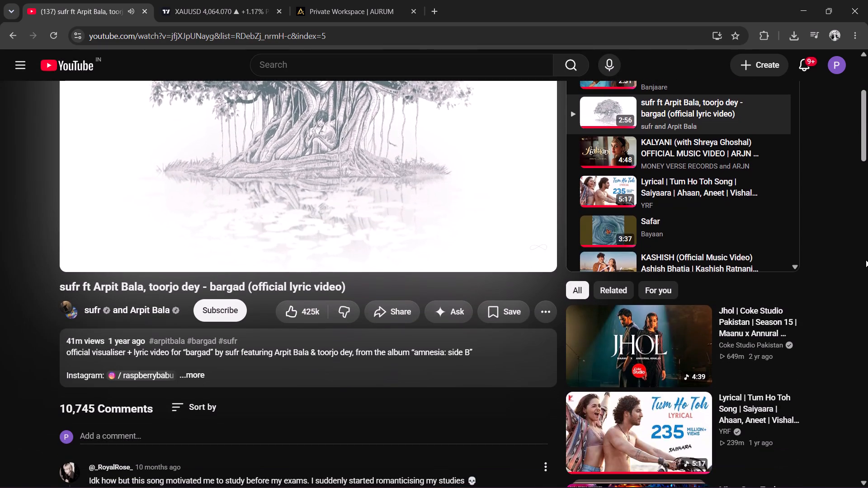
scroll(659, 206, "down", 2)
scroll(667, 206, "up", 1)
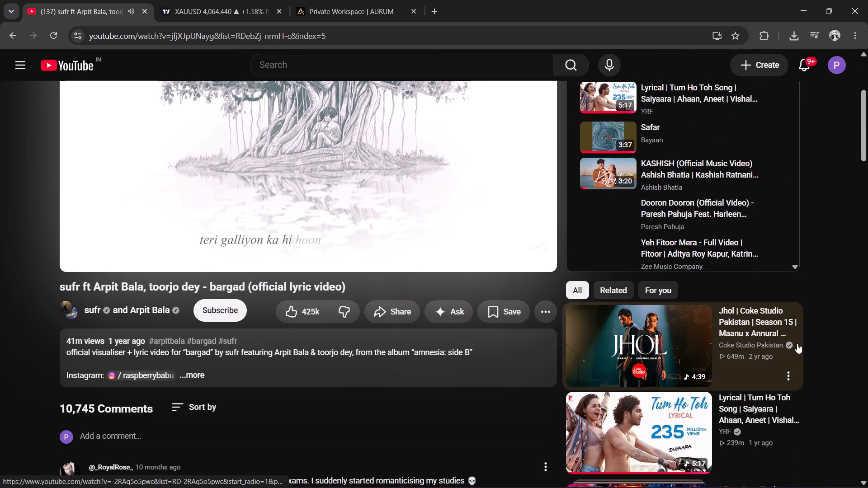
scroll(433, 345, "up", 2)
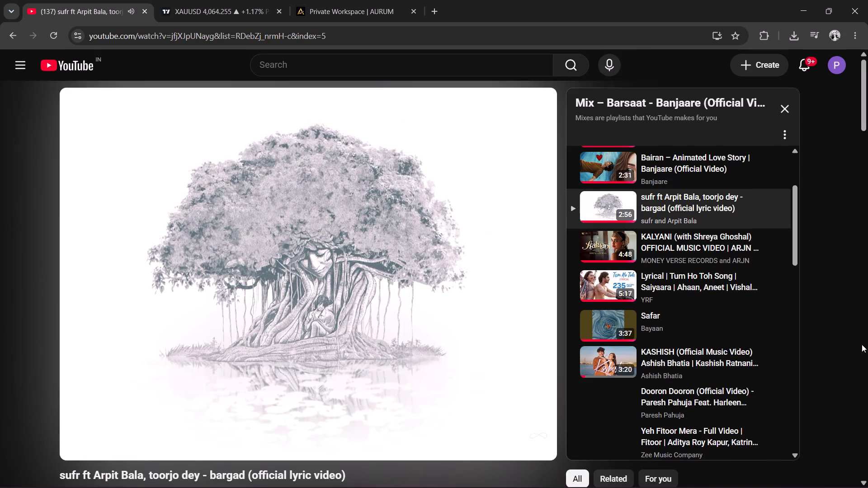
scroll(845, 345, "down", 1)
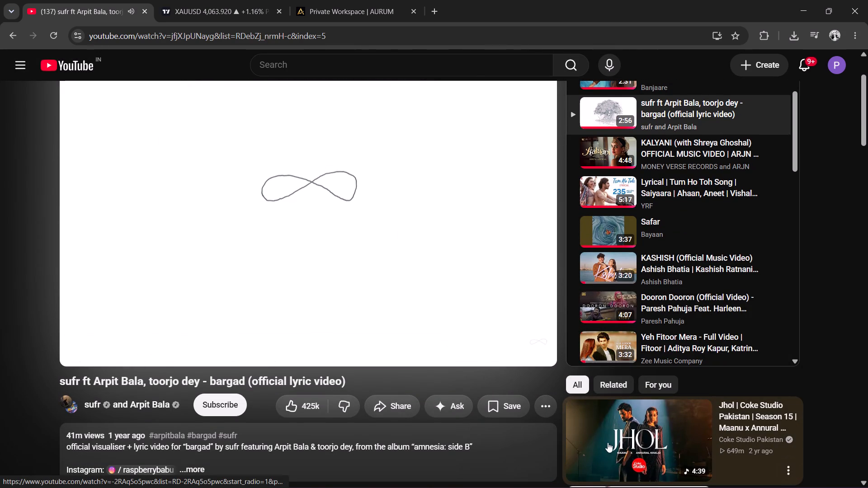
scroll(391, 194, "up", 3)
scroll(610, 407, "down", 2)
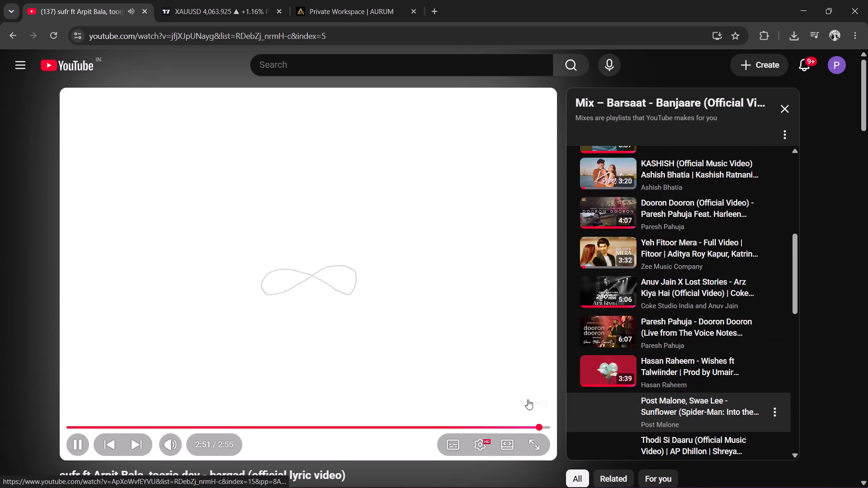
scroll(667, 378, "up", 6)
scroll(436, 353, "down", 3)
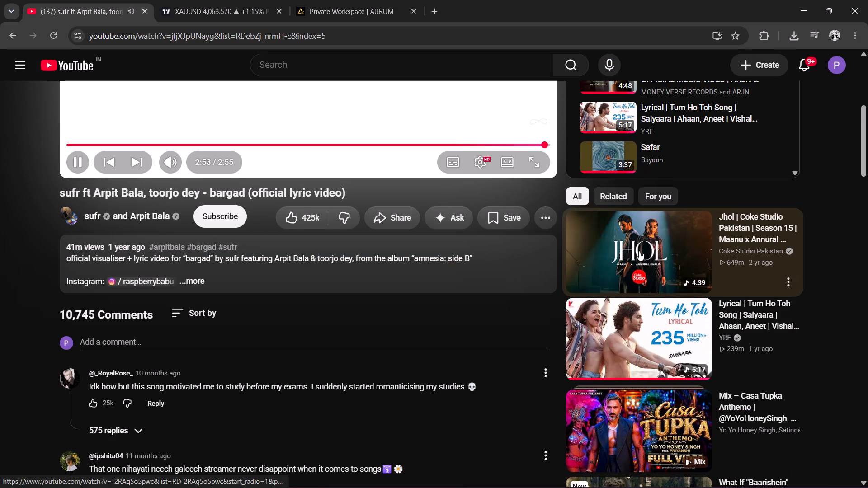
left_click(639, 250)
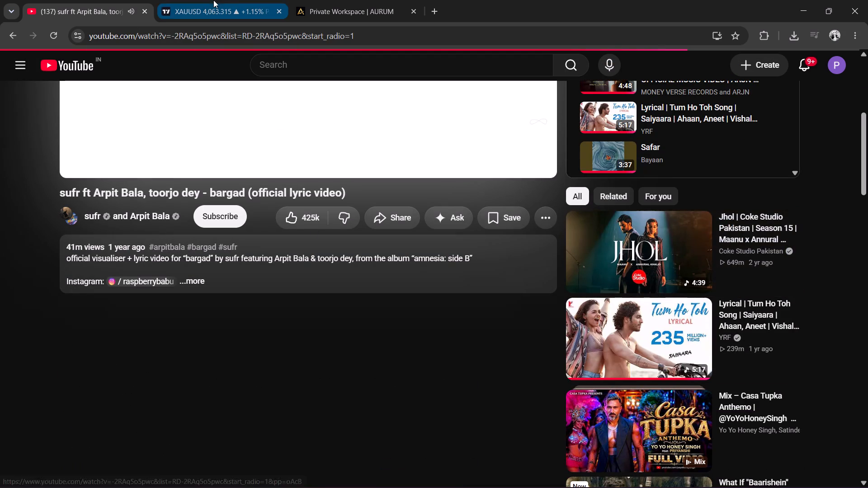
Switch to the AURUM workspace, open Live Accounts and refresh the FundingPips Corp account feed.
left_click(373, 0)
left_click(80, 271)
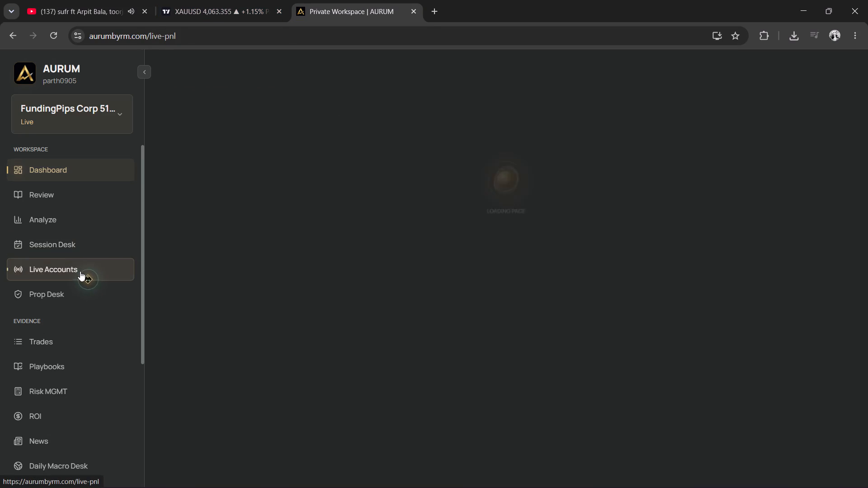
left_click(90, 249)
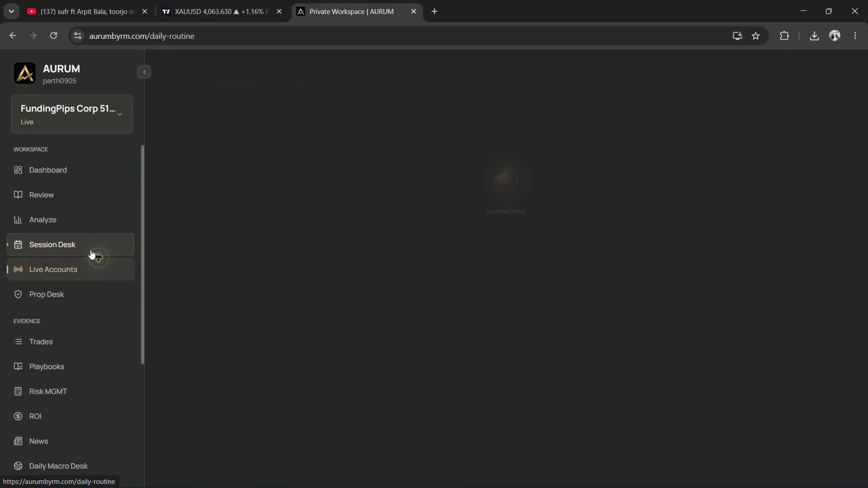
left_click(83, 294)
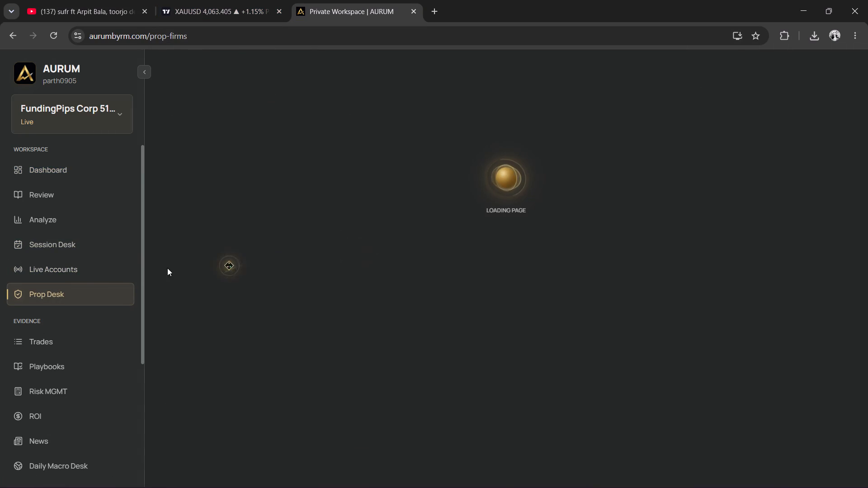
left_click(90, 269)
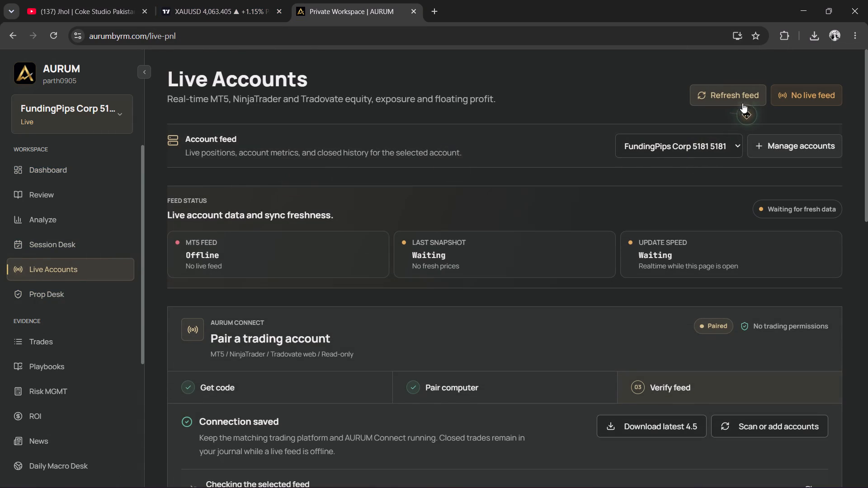
left_click(742, 103)
Return to YouTube and look over the Jhol mix playlist and the video page's recommendations.
left_click(81, 0)
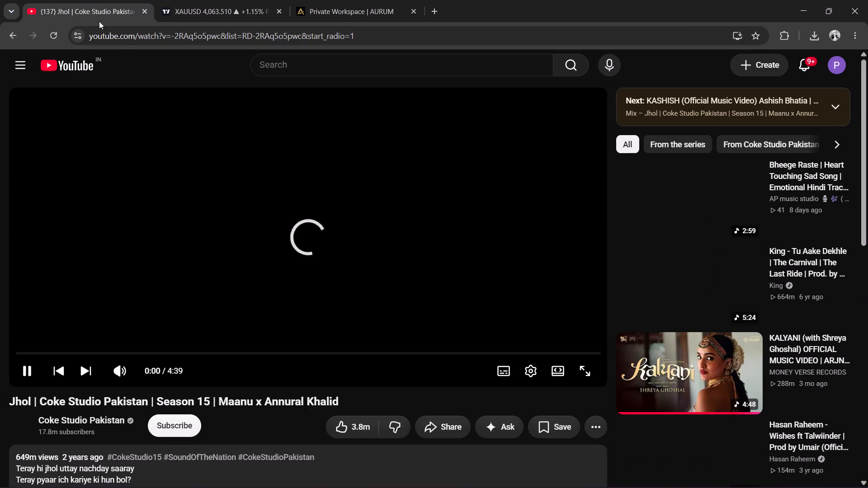
scroll(656, 239, "up", 2)
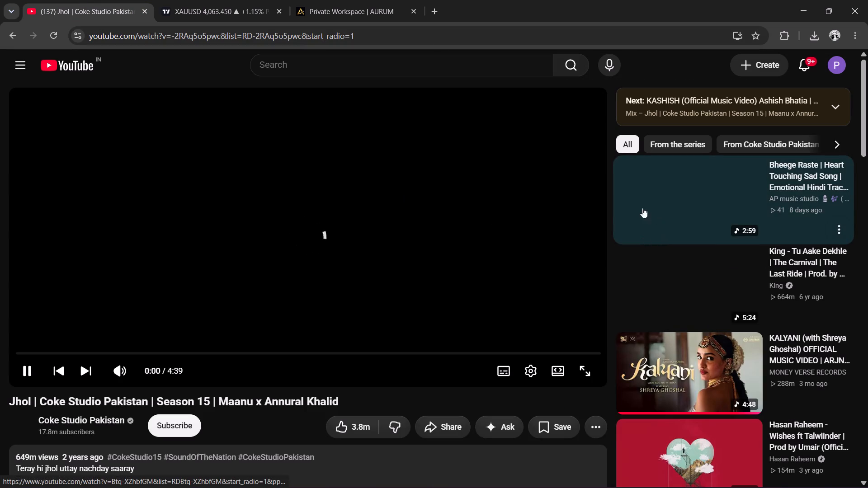
left_click(830, 107)
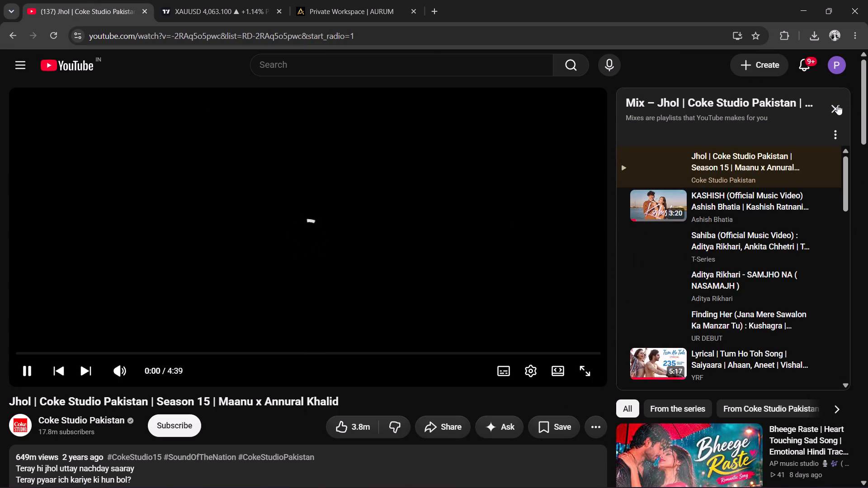
scroll(760, 235, "up", 3)
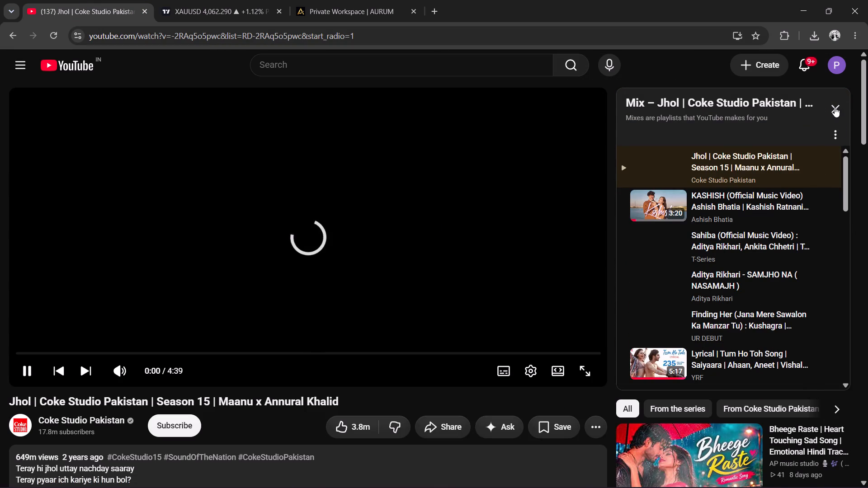
left_click(835, 107)
scroll(530, 312, "down", 2)
scroll(542, 312, "up", 1)
scroll(547, 313, "down", 1)
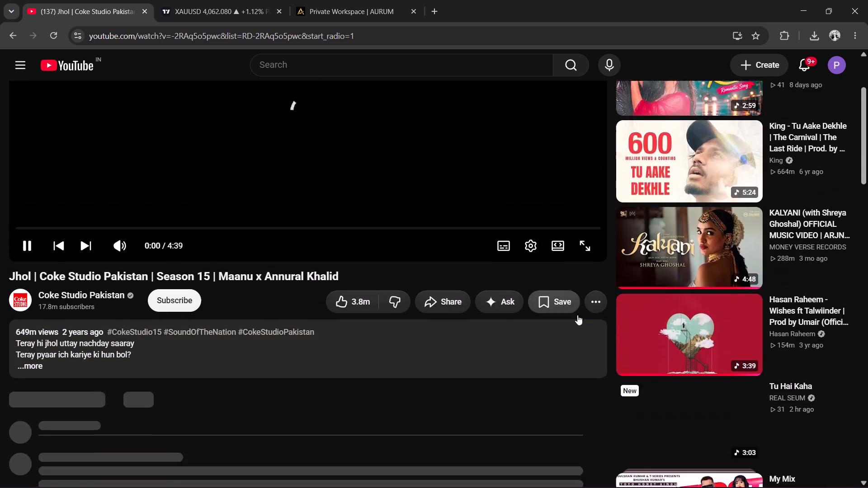
scroll(577, 315, "down", 2)
scroll(652, 312, "down", 1)
scroll(441, 330, "up", 9)
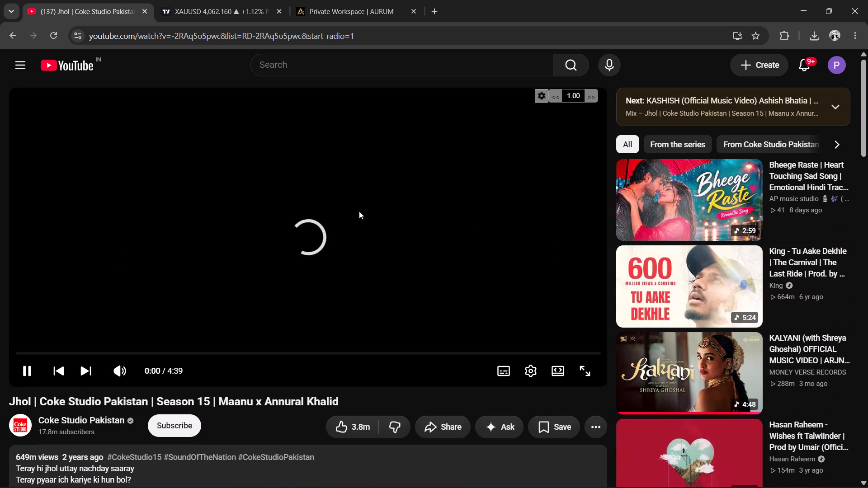
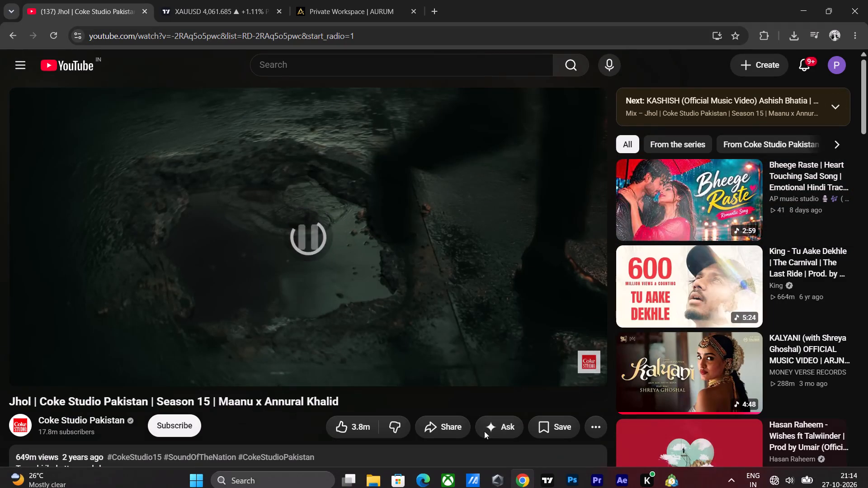
Rewind the paused Jhol video to its beginning.
left_click_drag(29, 354, 0, 356)
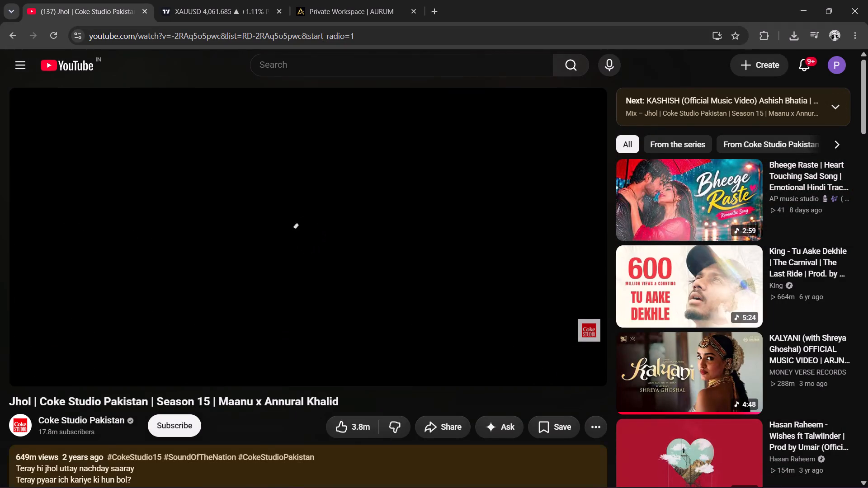
left_click(776, 477)
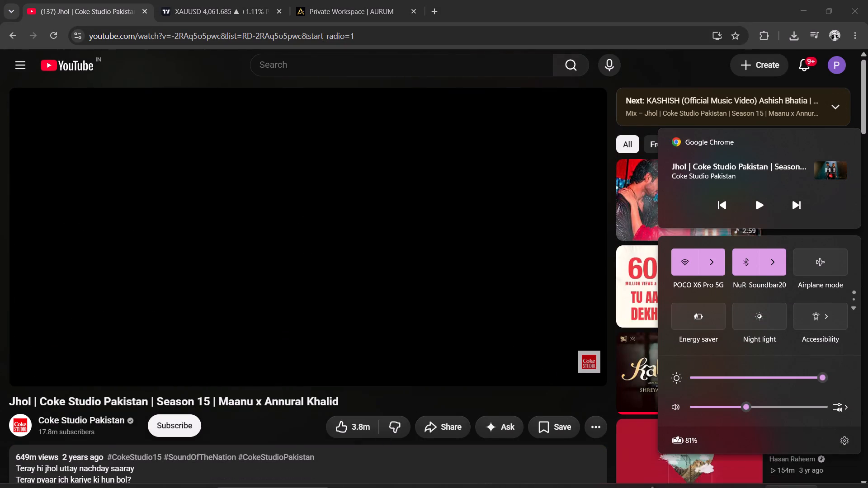
Switch to MetaTrader 5 and close it.
left_click(677, 470)
left_click(867, 0)
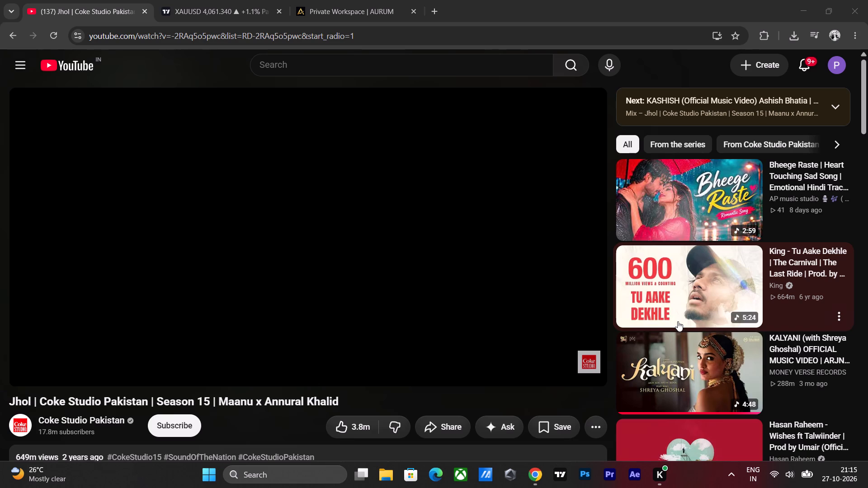
Resume playback of the Jhol video on YouTube.
left_click(229, 245)
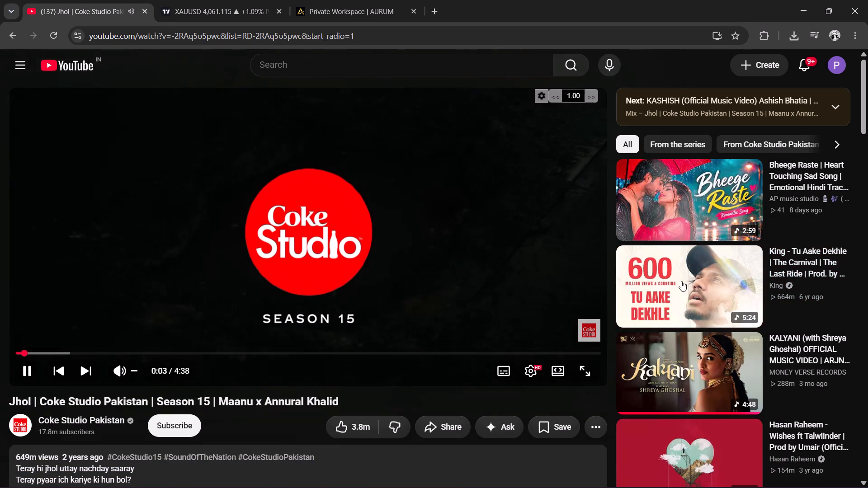
Look through the Jhol video's comments and recommended videos, and return to the player.
scroll(528, 398, "down", 2)
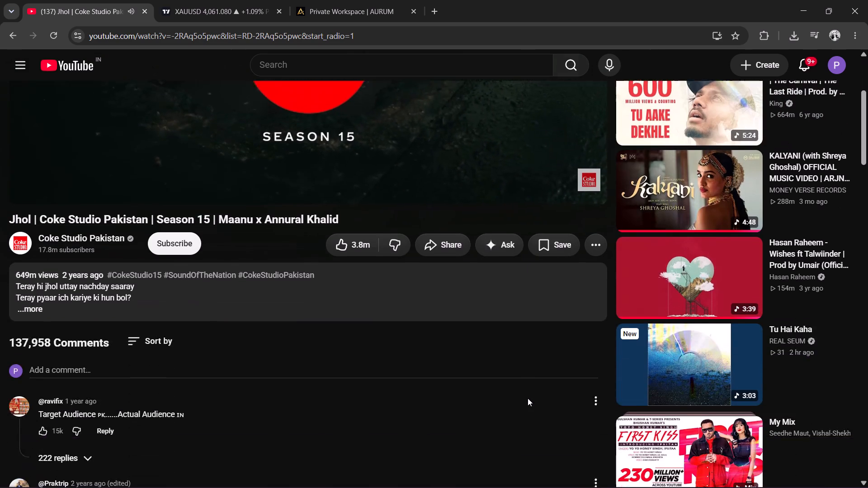
scroll(528, 398, "down", 3)
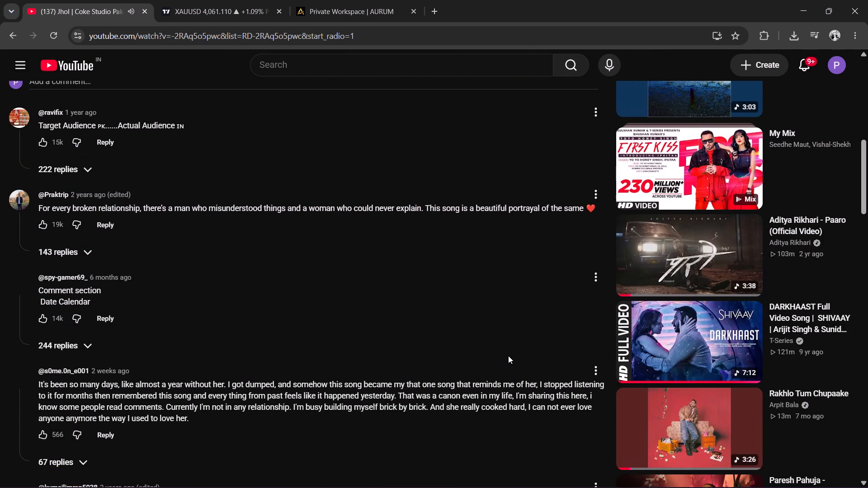
scroll(508, 355, "down", 2)
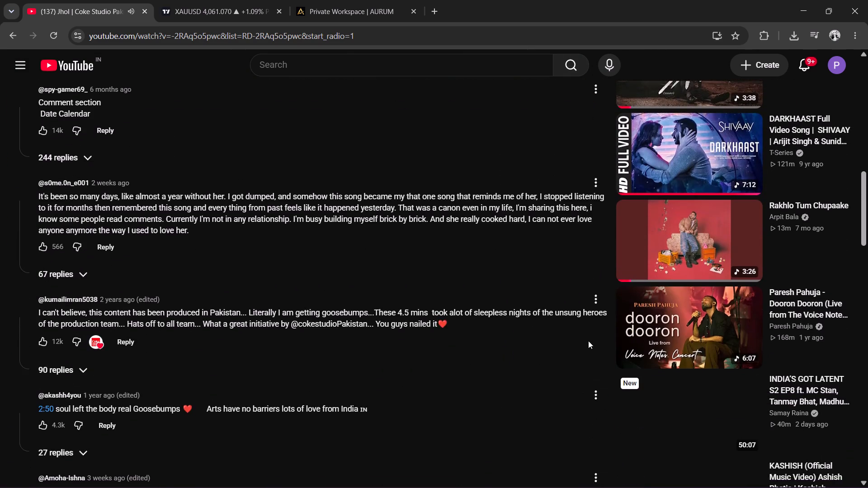
scroll(577, 342, "down", 2)
scroll(457, 300, "up", 9)
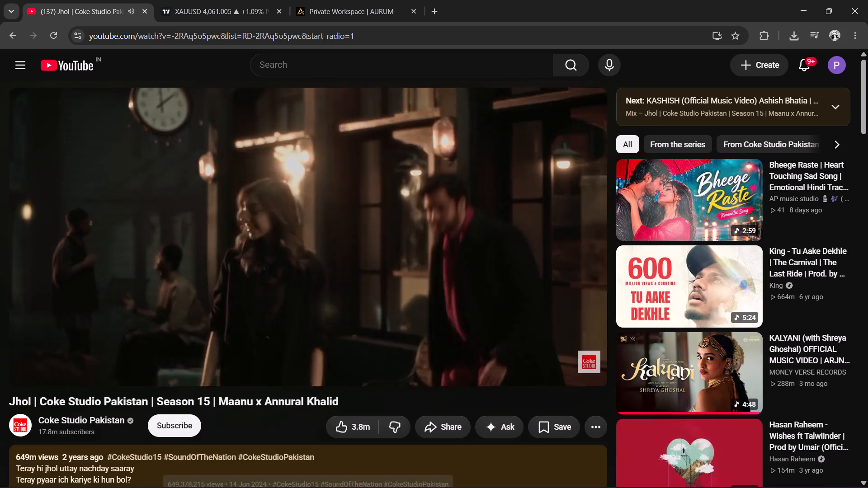
scroll(336, 230, "up", 5)
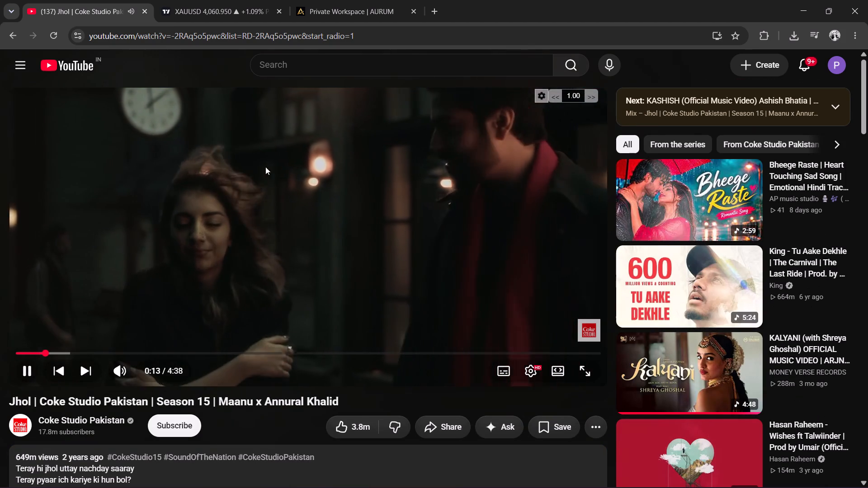
Close the AURUM workspace page.
left_click(227, 0)
left_click(329, 0)
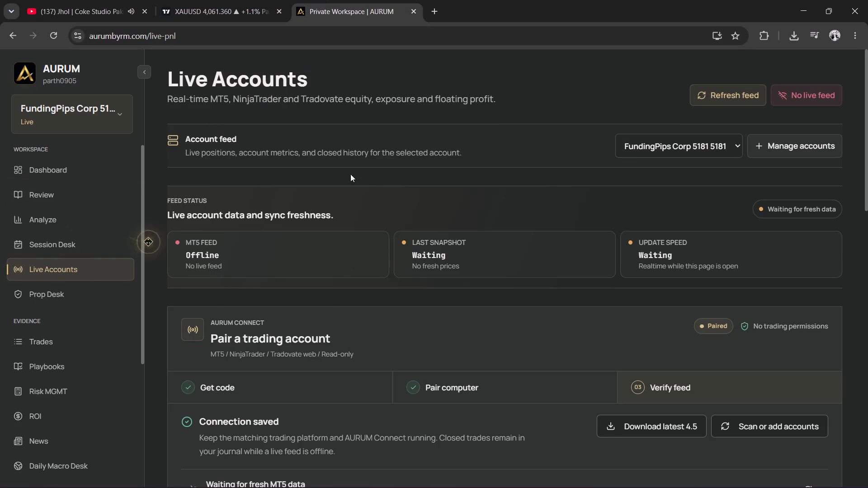
left_click_drag(418, 14, 413, 13)
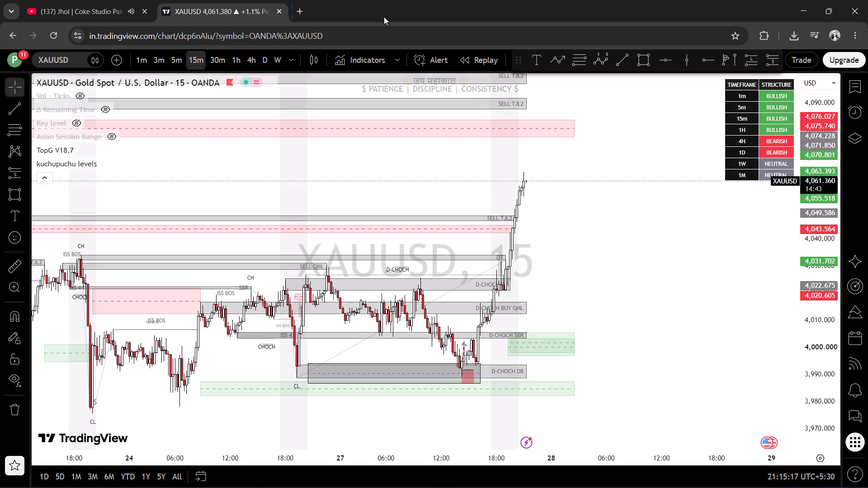
Look over the recent price action on the XAUUSD 15-minute chart and close the TradingView page.
scroll(508, 222, "up", 1)
scroll(507, 220, "down", 3)
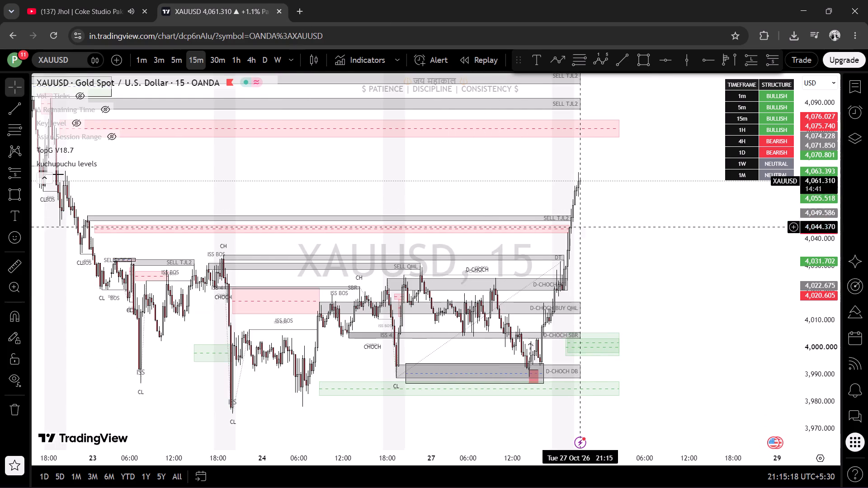
scroll(675, 256, "down", 3)
left_click(281, 10)
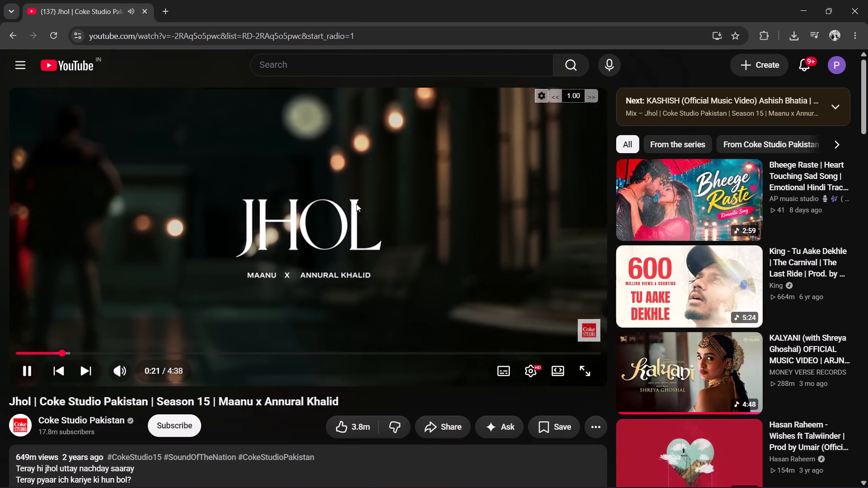
Check the media playback and volume in the system quick settings and dismiss them.
scroll(283, 221, "up", 4)
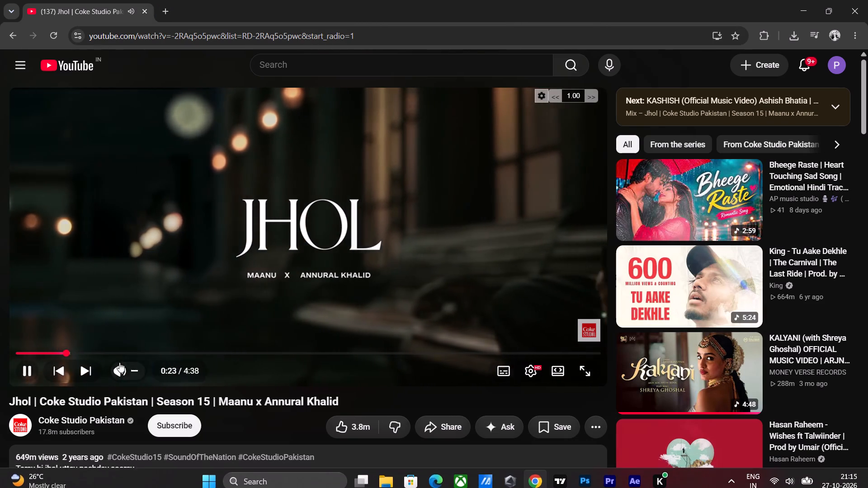
left_click(795, 471)
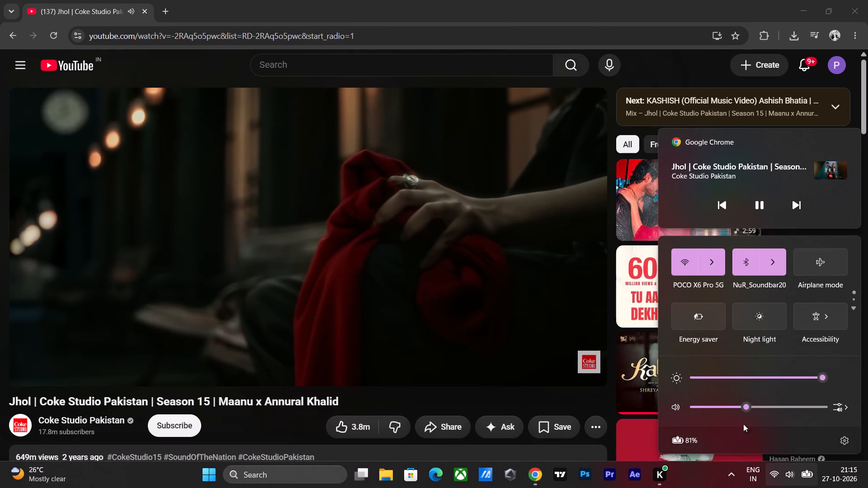
left_click(655, 55)
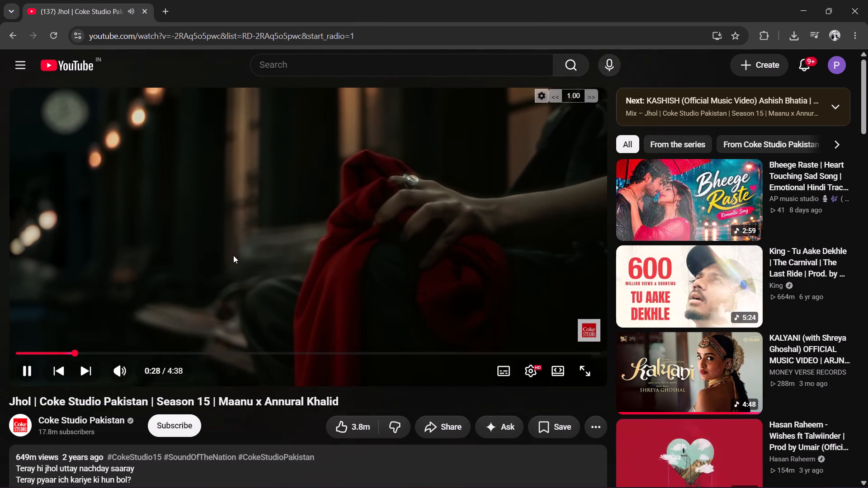